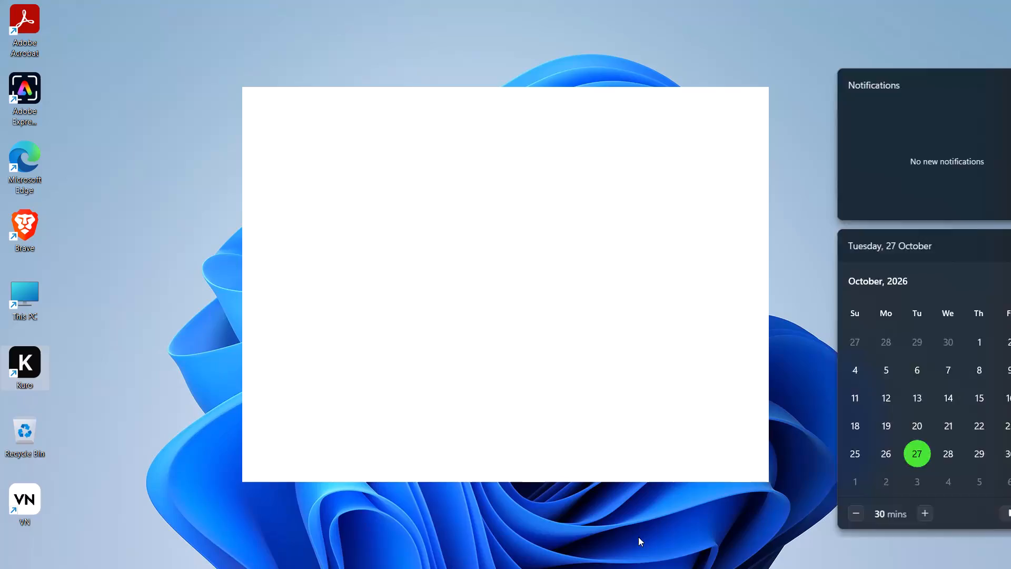
Switch to the VN video editor, leave the open Oct 27 project and create a new empty project.
left_click(534, 191)
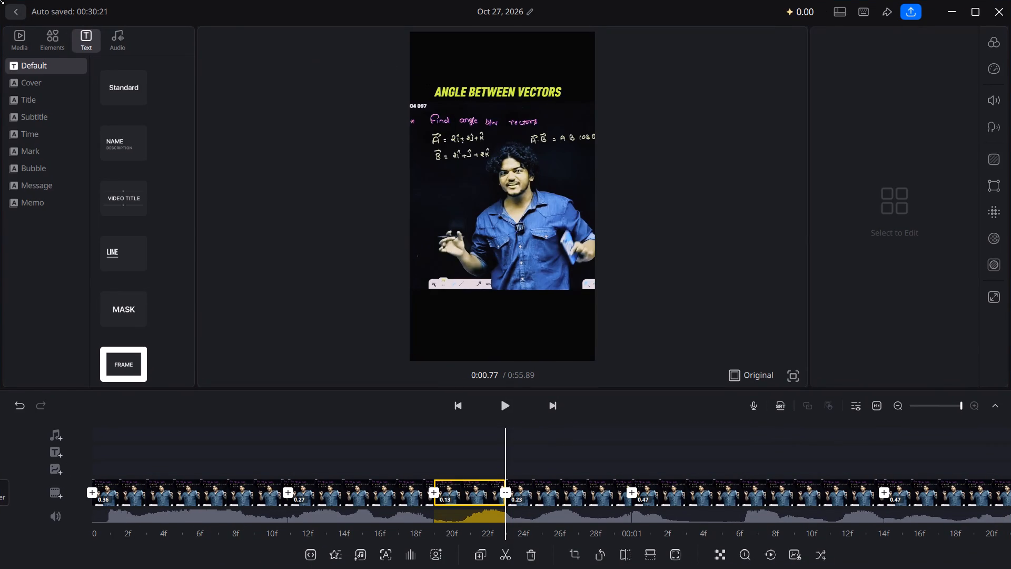
left_click(22, 17)
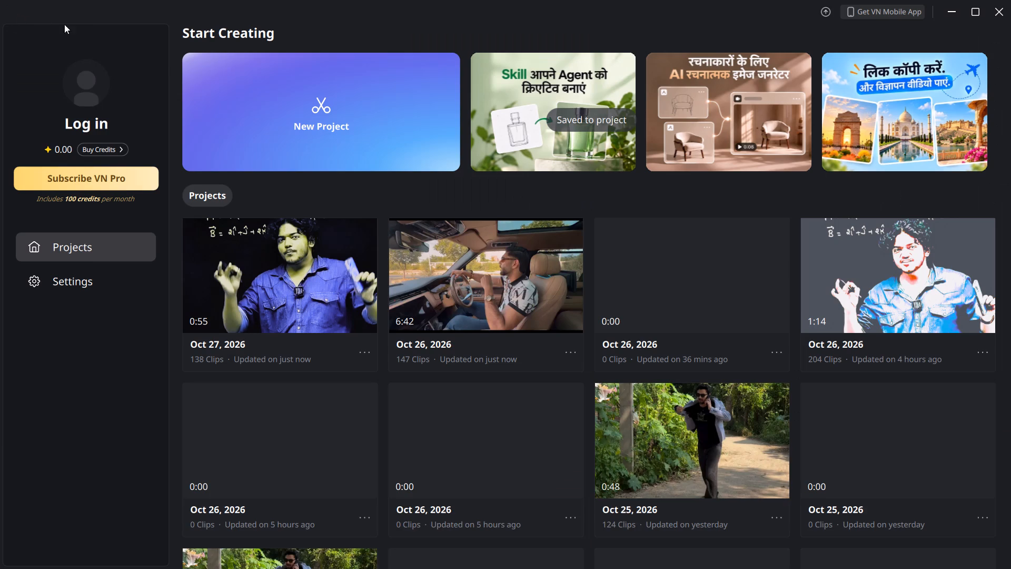
left_click(418, 117)
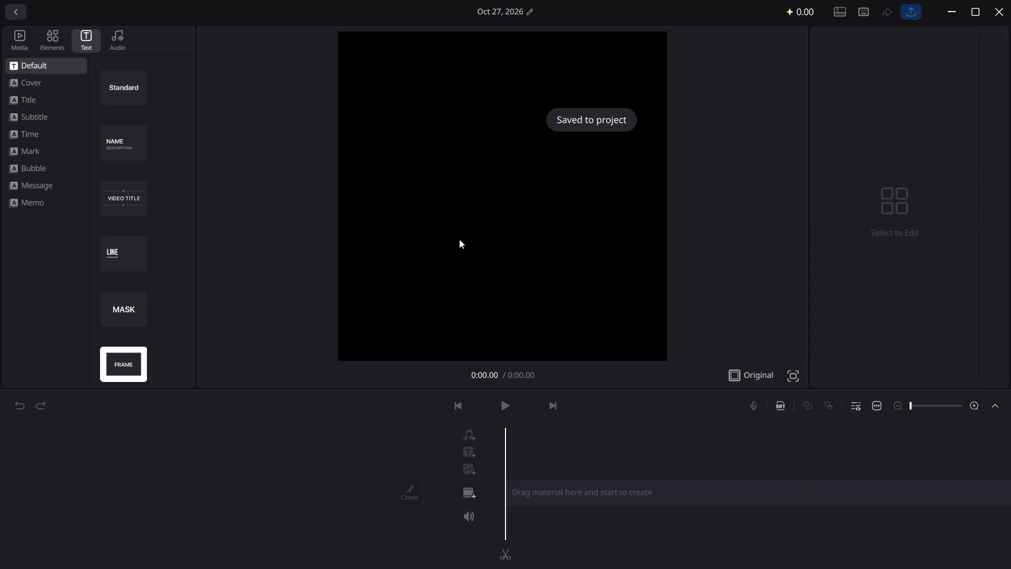
left_click(11, 11)
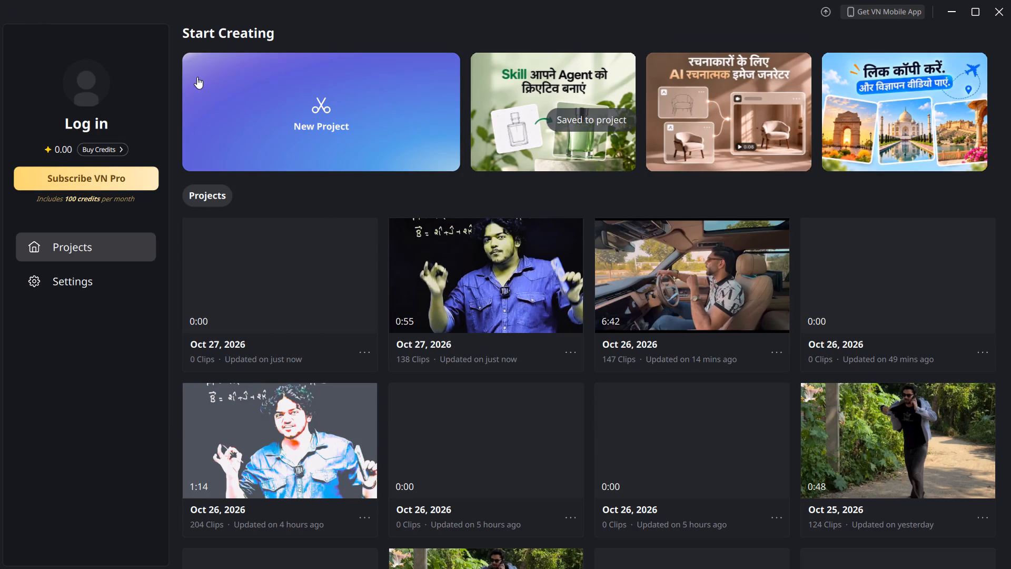
left_click(277, 117)
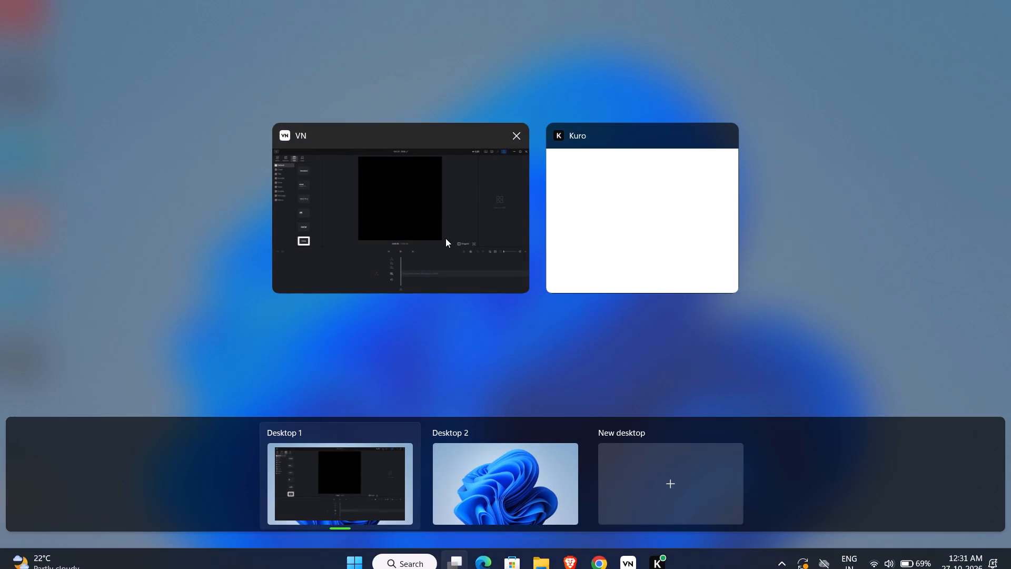
left_click(445, 238)
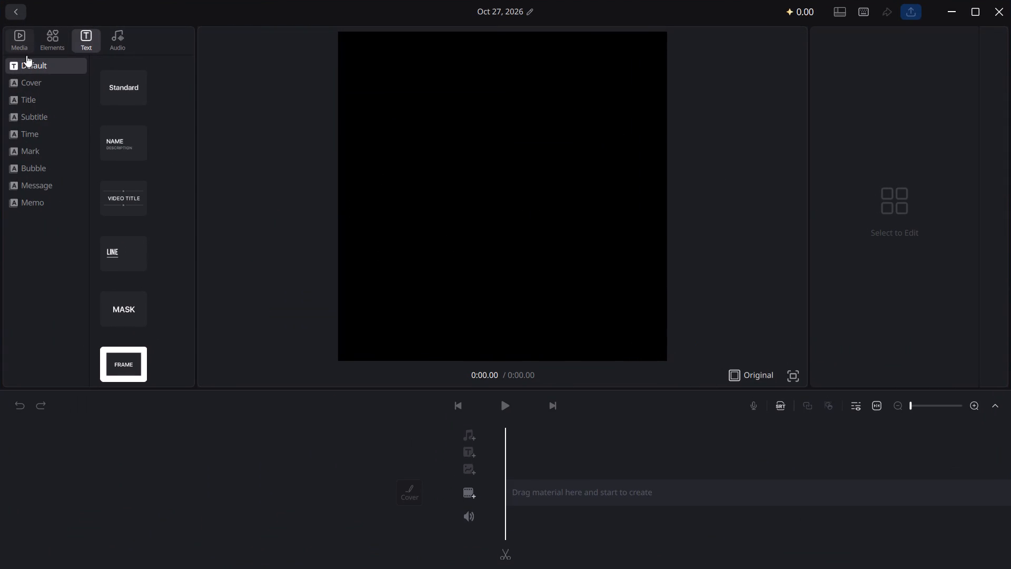
Add the 0:48 outdoor video from the New Library media to the start of the empty timeline.
left_click_drag(25, 52, 26, 56)
left_click(27, 38)
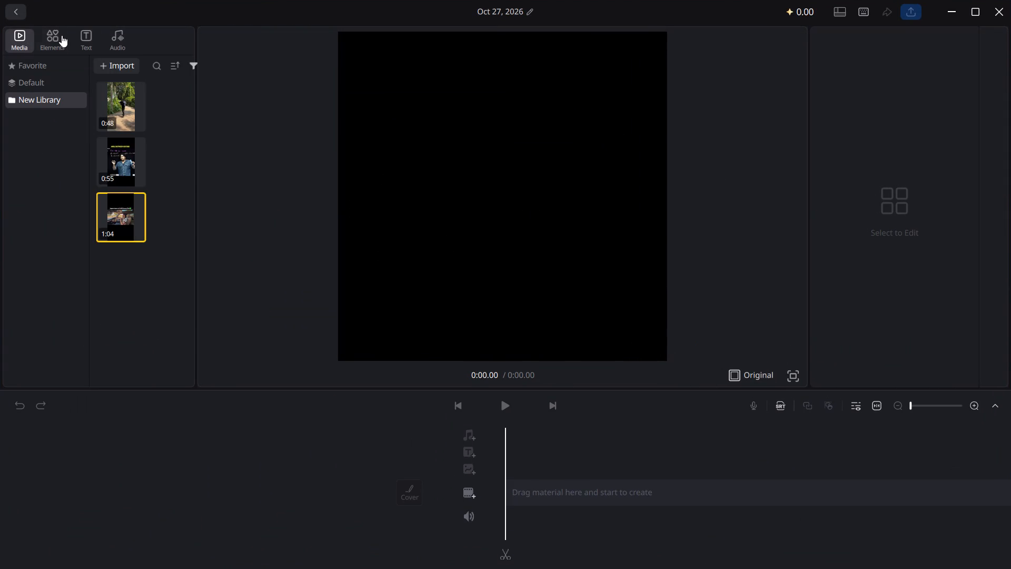
left_click_drag(119, 99, 429, 429)
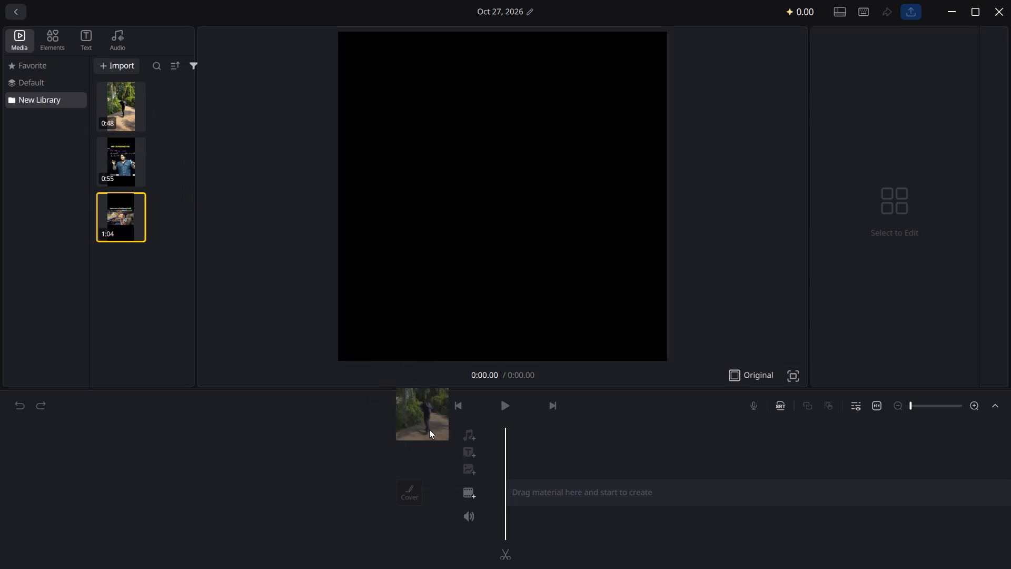
left_click_drag(429, 429, 475, 508)
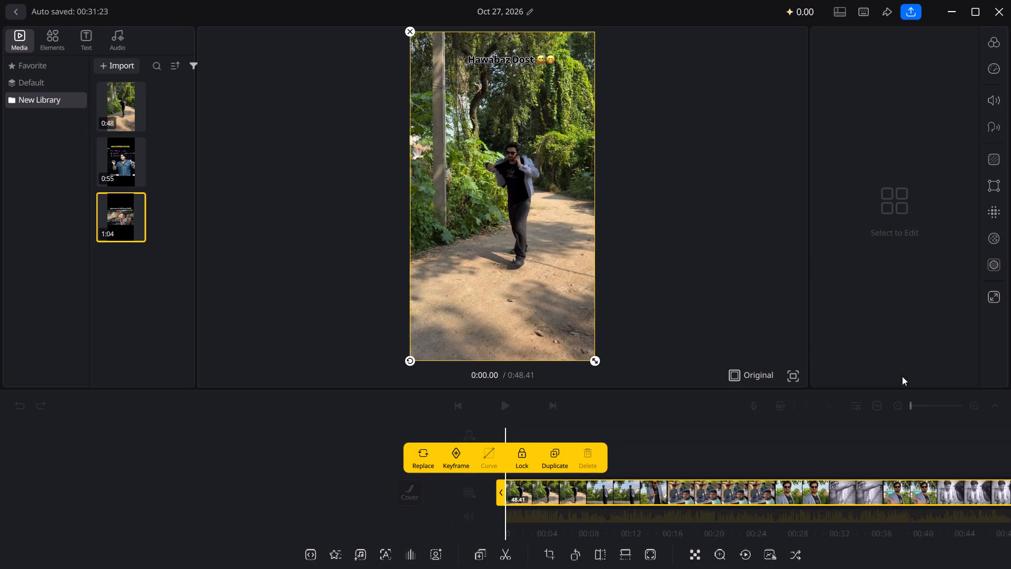
Split the video clip at 0:00.36, working at the maximum timeline magnification.
left_click_drag(885, 319, 888, 328)
left_click_drag(928, 407, 937, 403)
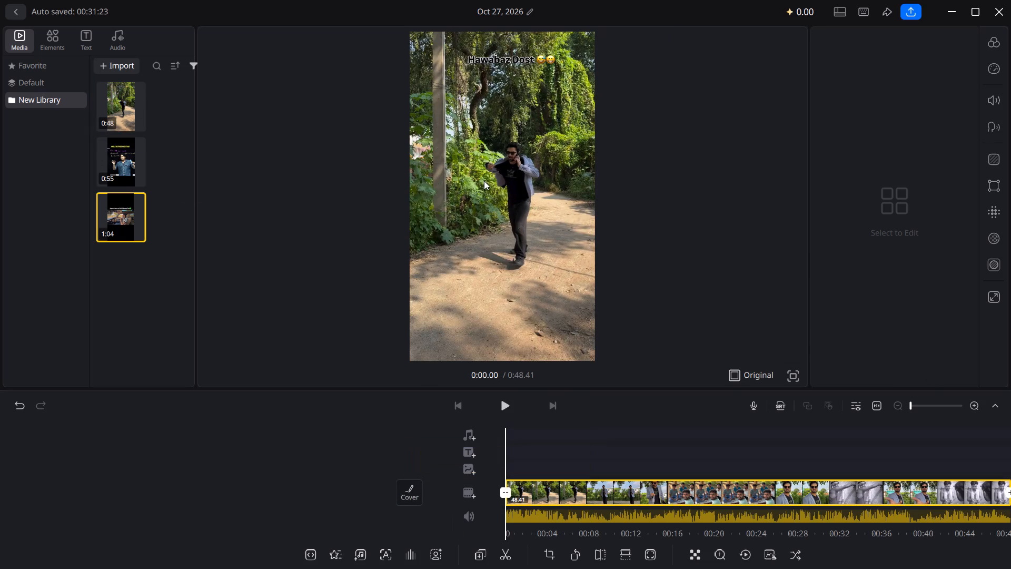
left_click_drag(919, 401, 981, 398)
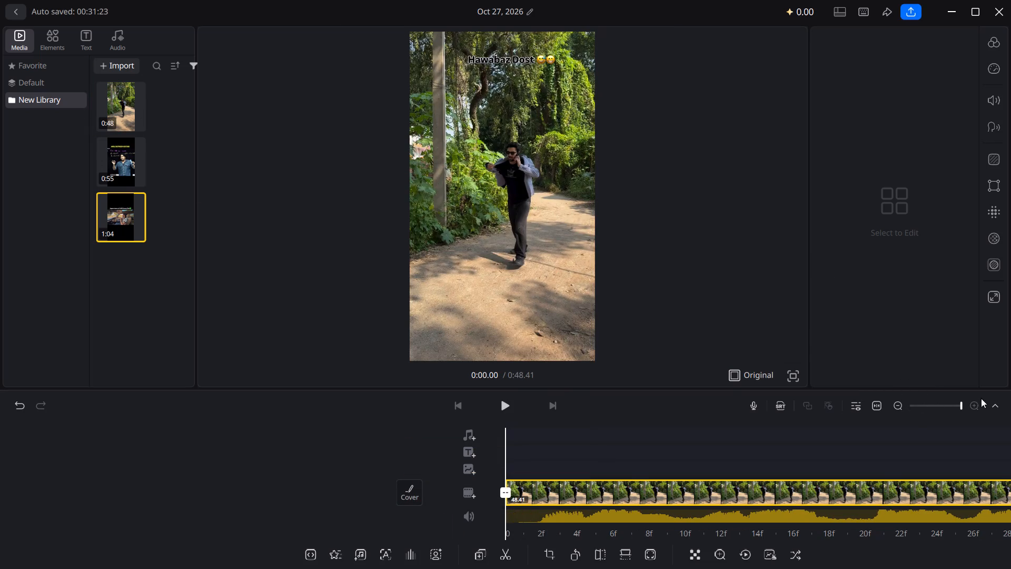
left_click_drag(981, 398, 987, 398)
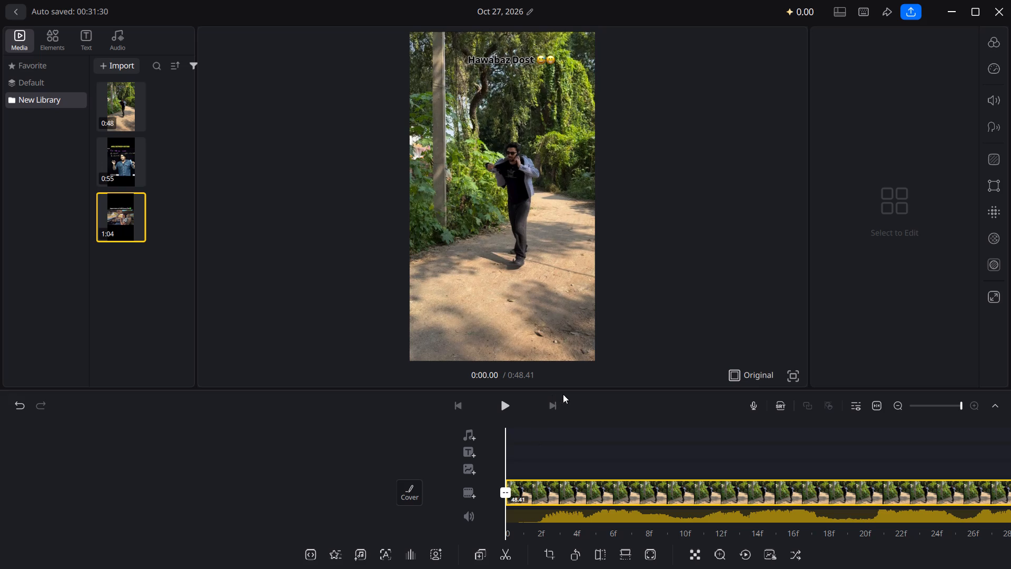
left_click_drag(699, 329, 480, 372)
left_click_drag(602, 442, 437, 445)
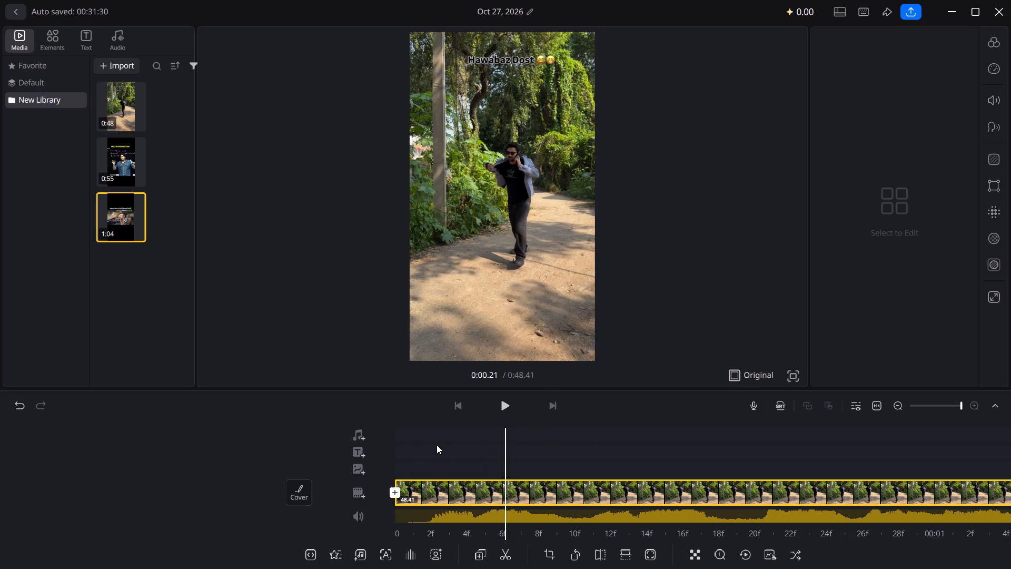
left_click_drag(437, 445, 394, 446)
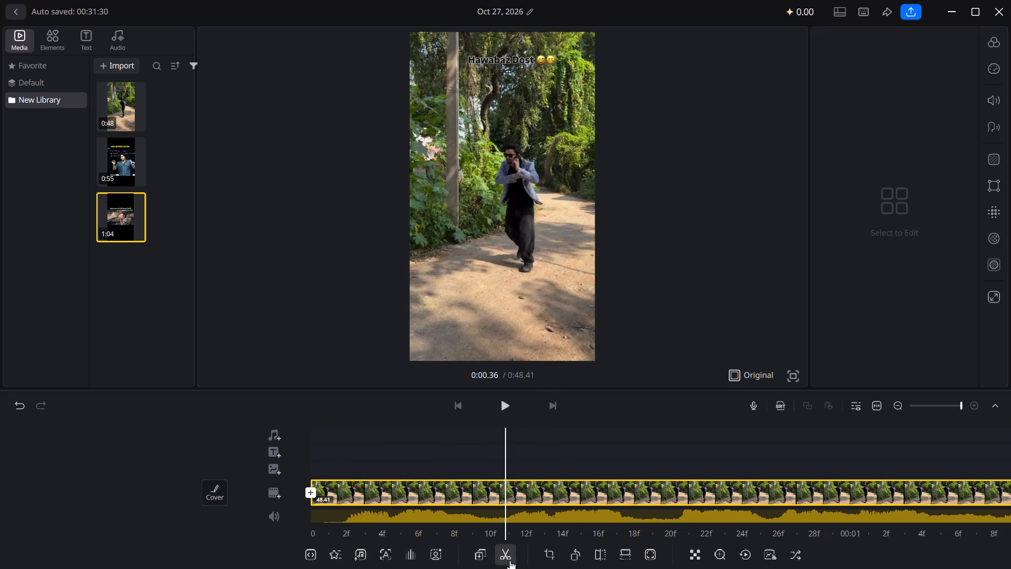
left_click(510, 561)
Split the remaining clip at 0:00.70 to make a second segment of 0.34 seconds.
left_click_drag(573, 485, 414, 486)
left_click_drag(489, 492, 461, 492)
left_click(495, 556)
left_click_drag(582, 485, 550, 485)
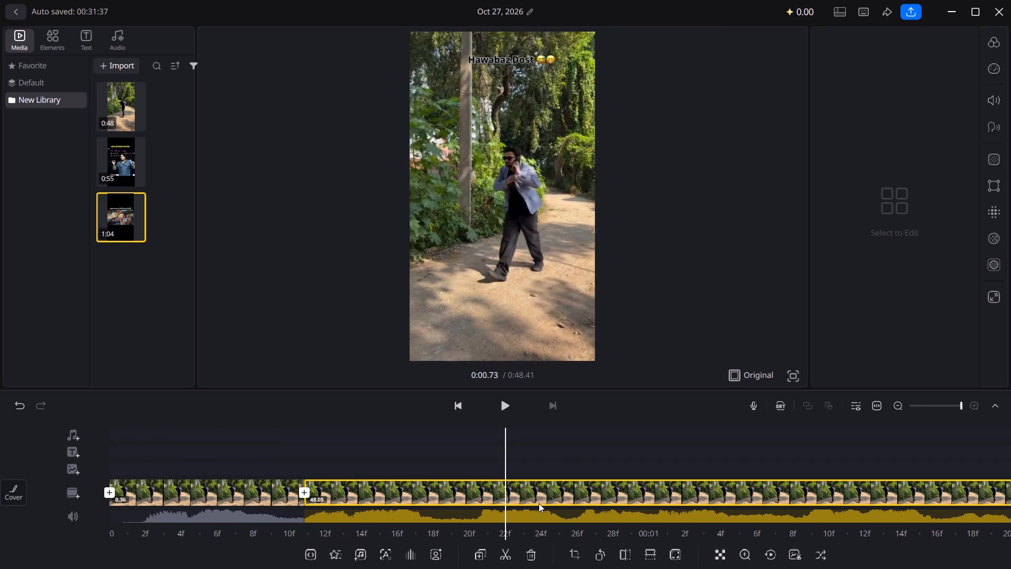
left_click_drag(509, 526, 539, 521)
left_click(507, 553)
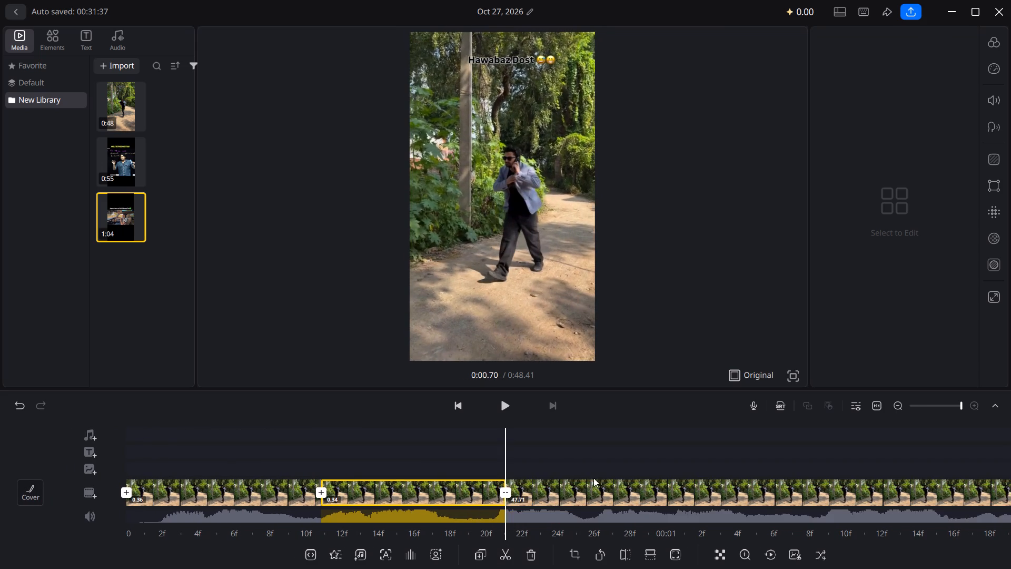
Split the remaining clip twice more, making segments of 0.39 and 0.29 seconds, the last cut at 0:01.38.
left_click_drag(593, 475, 376, 490)
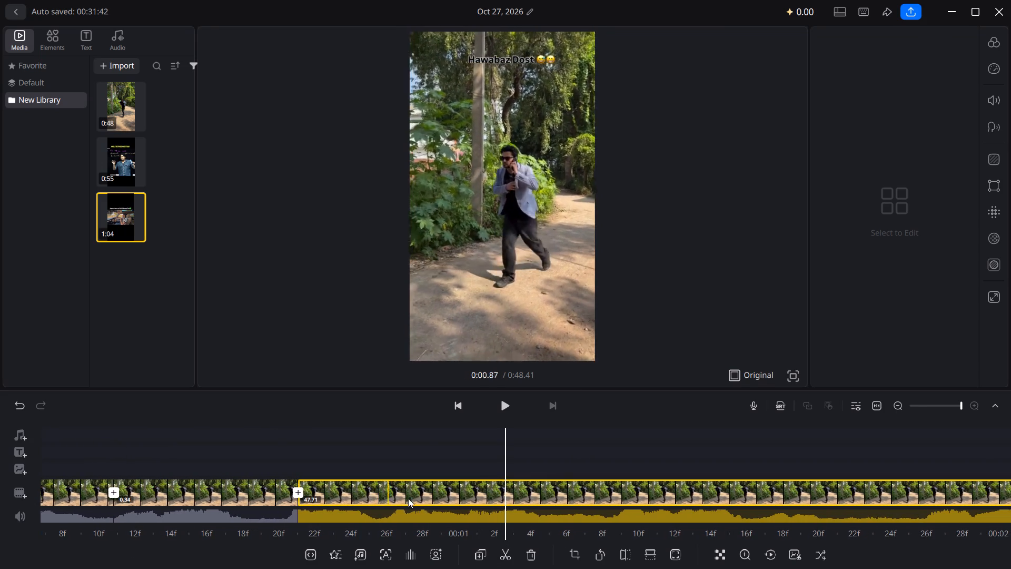
left_click(500, 552)
left_click_drag(540, 500, 387, 502)
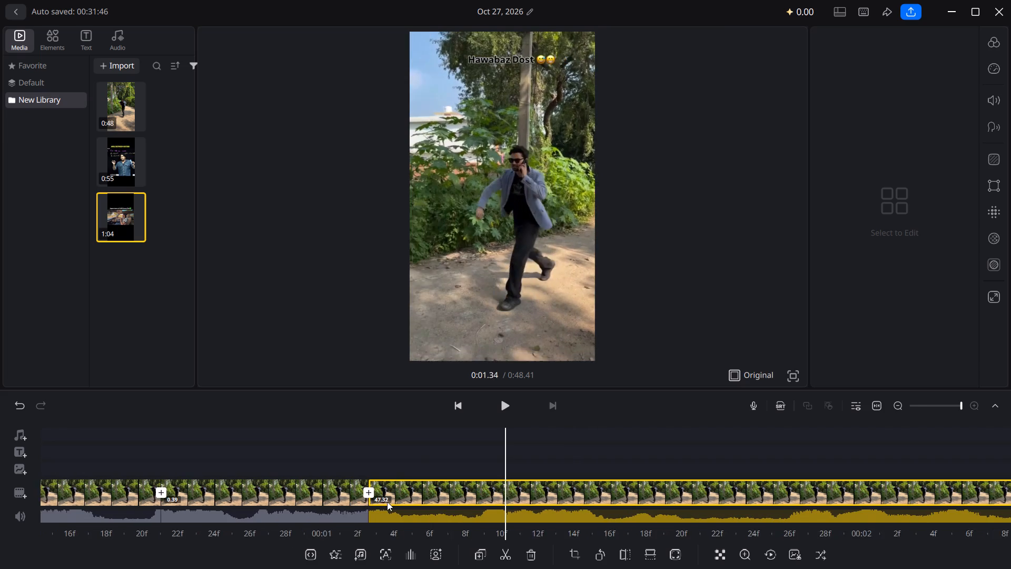
left_click_drag(387, 502, 373, 499)
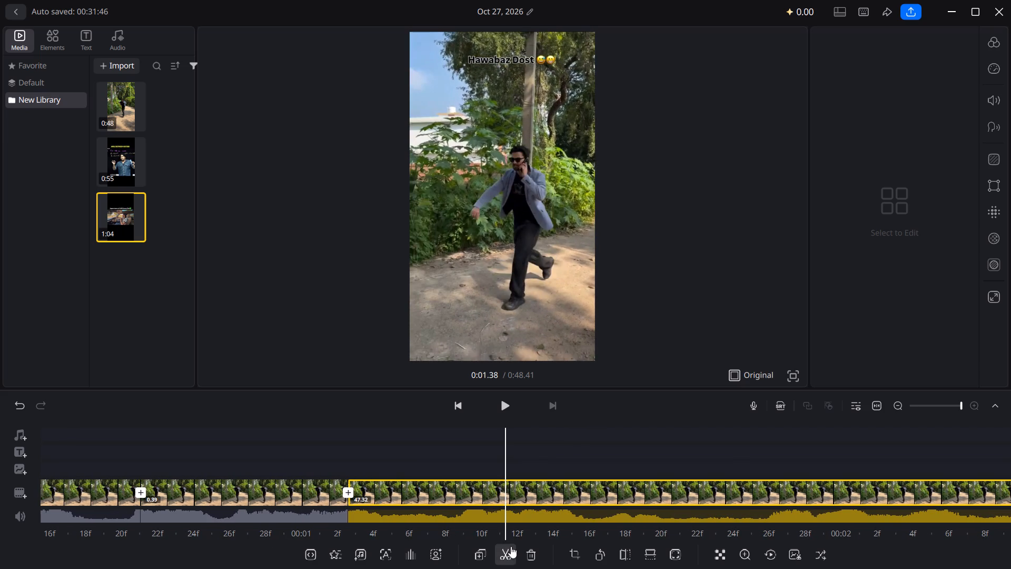
left_click(511, 548)
Check the frames around the scene change and split the remaining clip at 0:01.70, making a 0.32-second segment.
left_click_drag(505, 505, 347, 503)
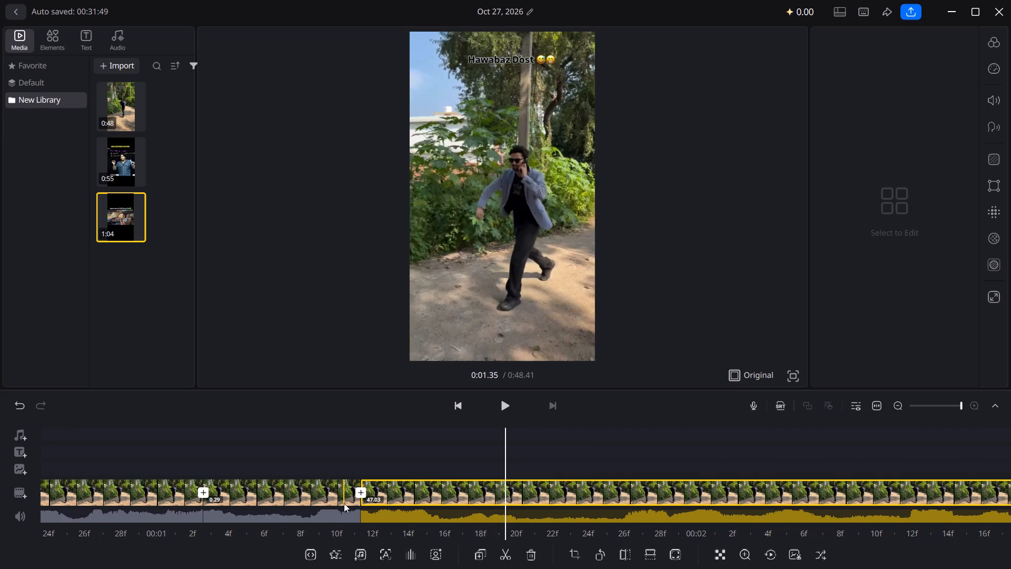
left_click_drag(342, 503, 336, 503)
left_click_drag(421, 491, 359, 495)
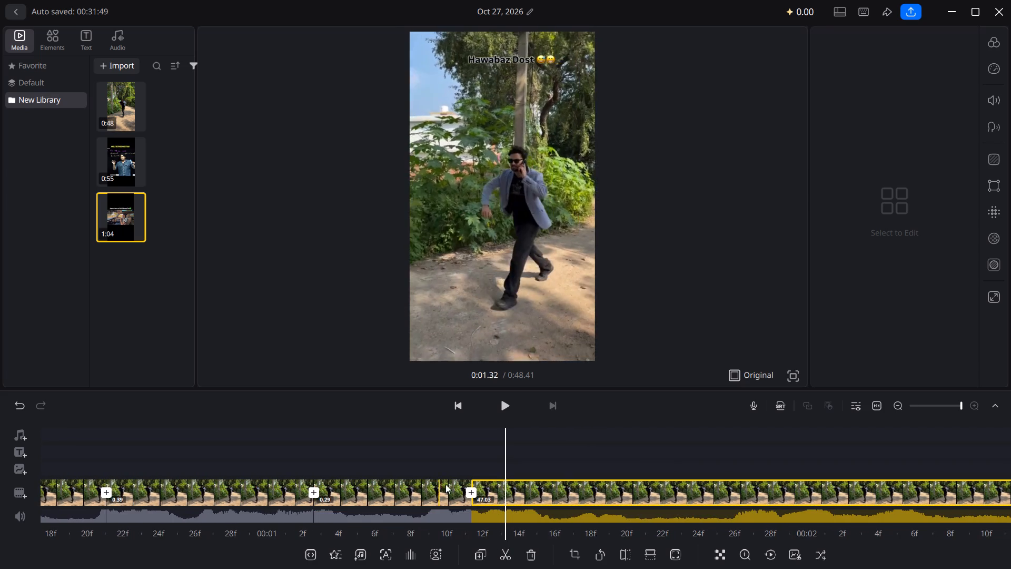
left_click_drag(385, 483, 627, 459)
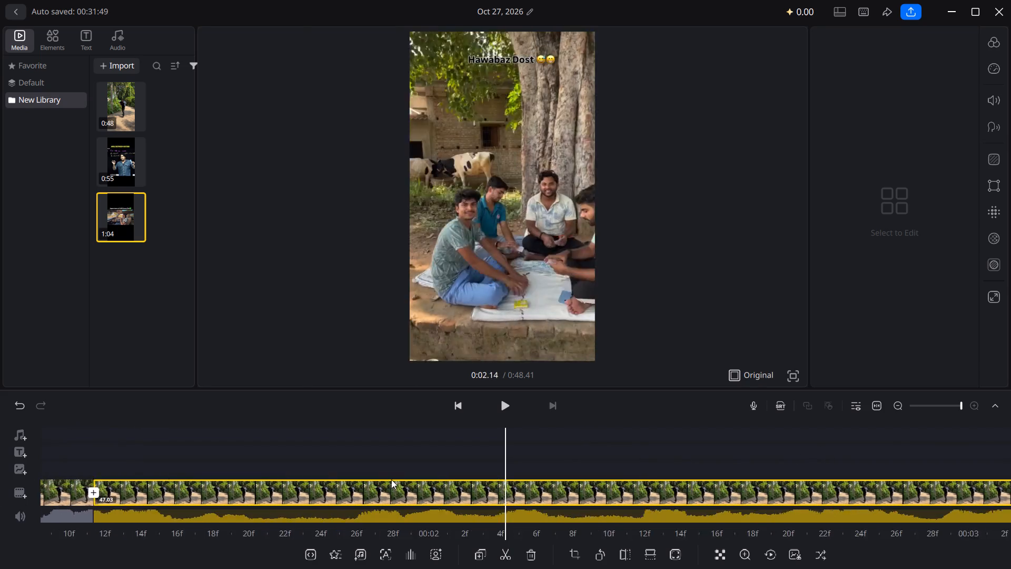
left_click_drag(479, 480, 980, 441)
left_click_drag(603, 465, 591, 464)
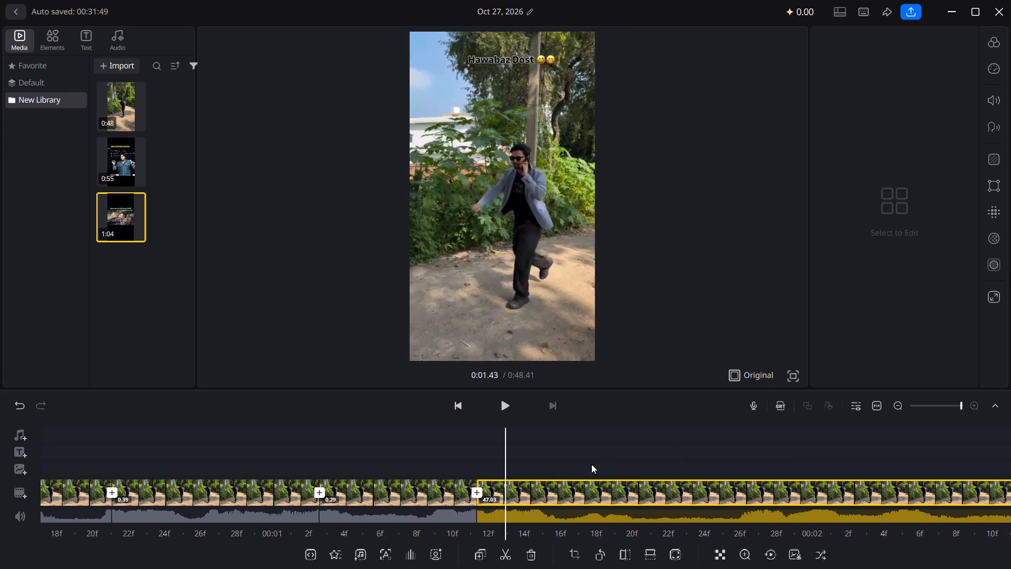
left_click_drag(591, 464, 471, 467)
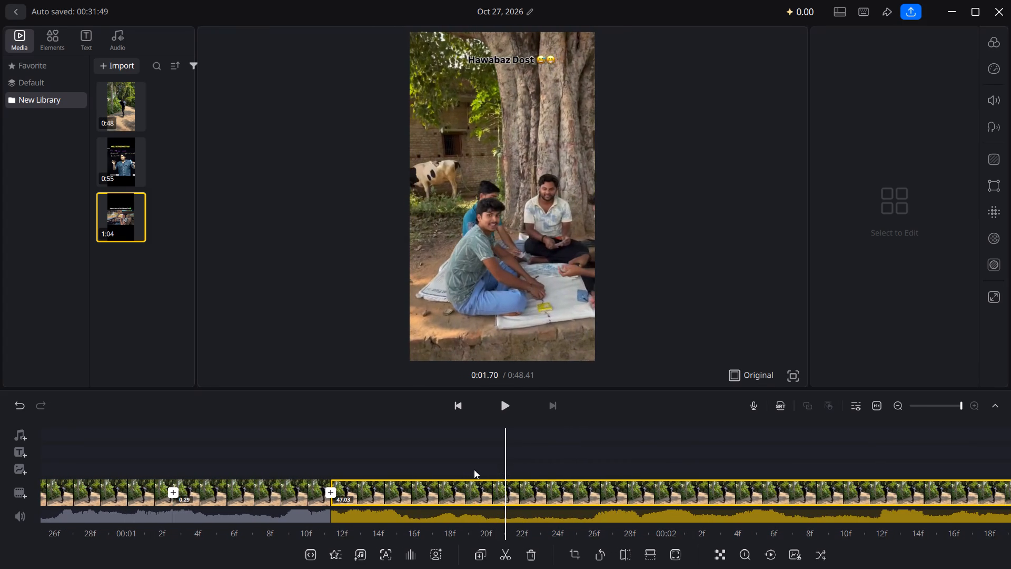
left_click(507, 552)
Split the remaining clip at 0:02.10 to make a 0.40-second segment of the card-playing scene.
left_click_drag(540, 487, 528, 487)
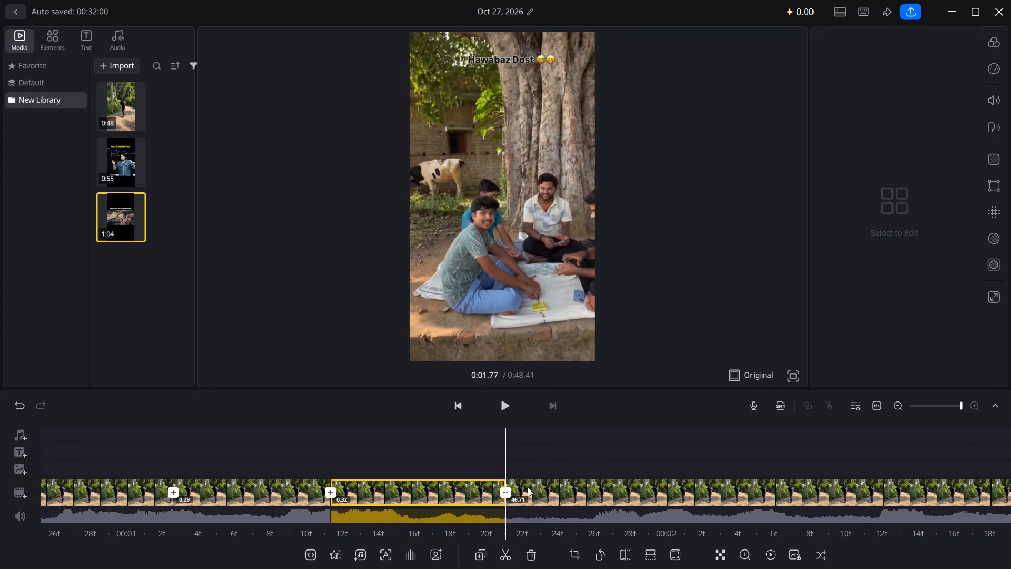
left_click_drag(528, 487, 390, 489)
left_click_drag(492, 493, 464, 493)
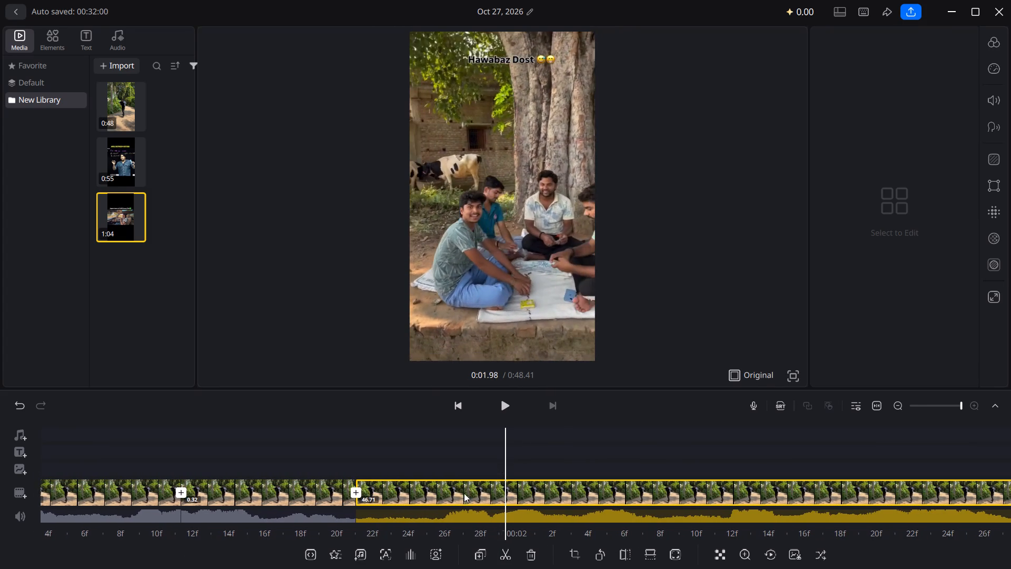
left_click_drag(464, 493, 413, 493)
left_click(509, 545)
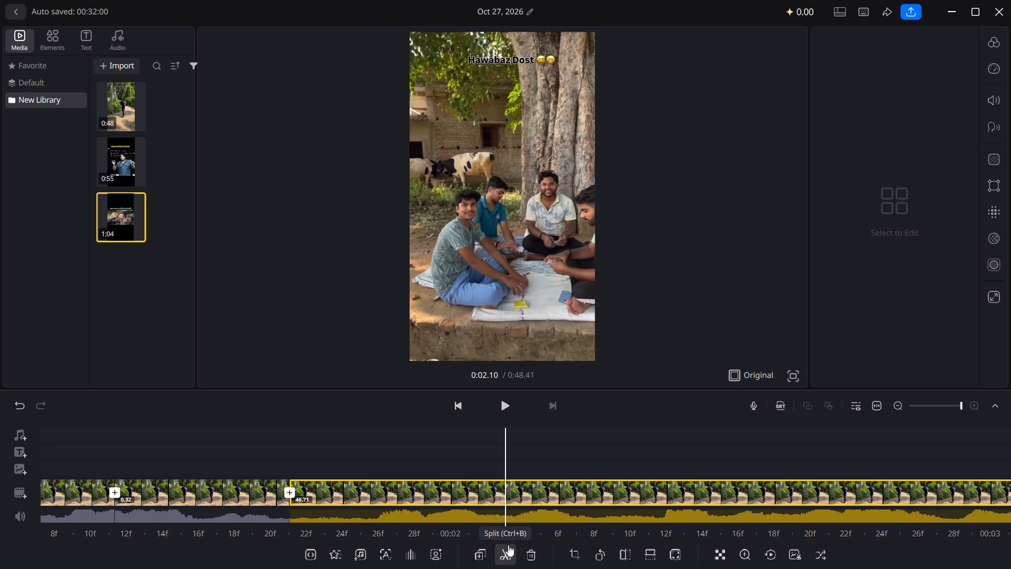
Split the remaining clip at 0:02.47 and once more after it, making segments of 0.37 and 0.44 seconds.
left_click_drag(589, 497, 423, 497)
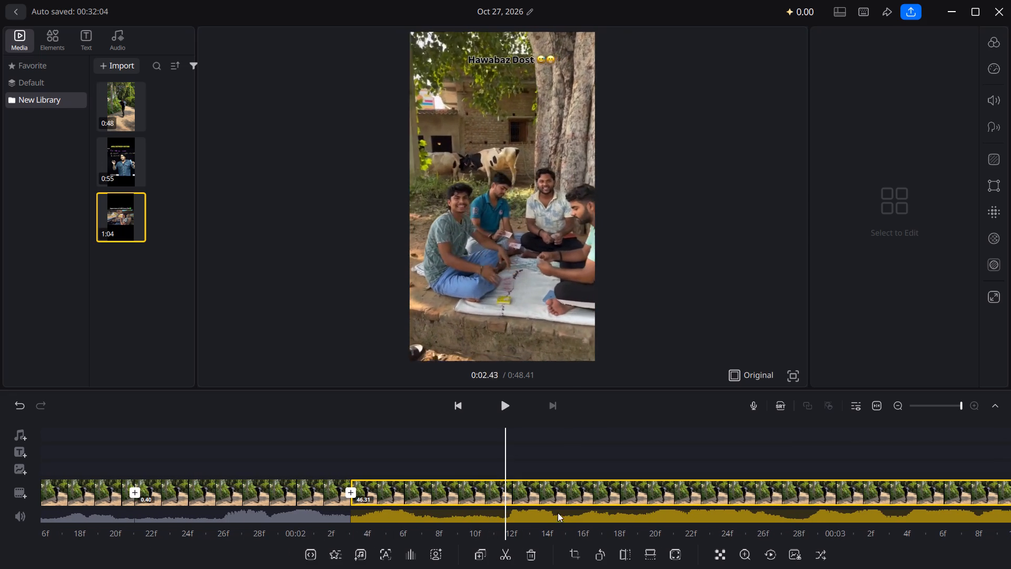
left_click_drag(554, 514, 498, 510)
left_click(511, 552)
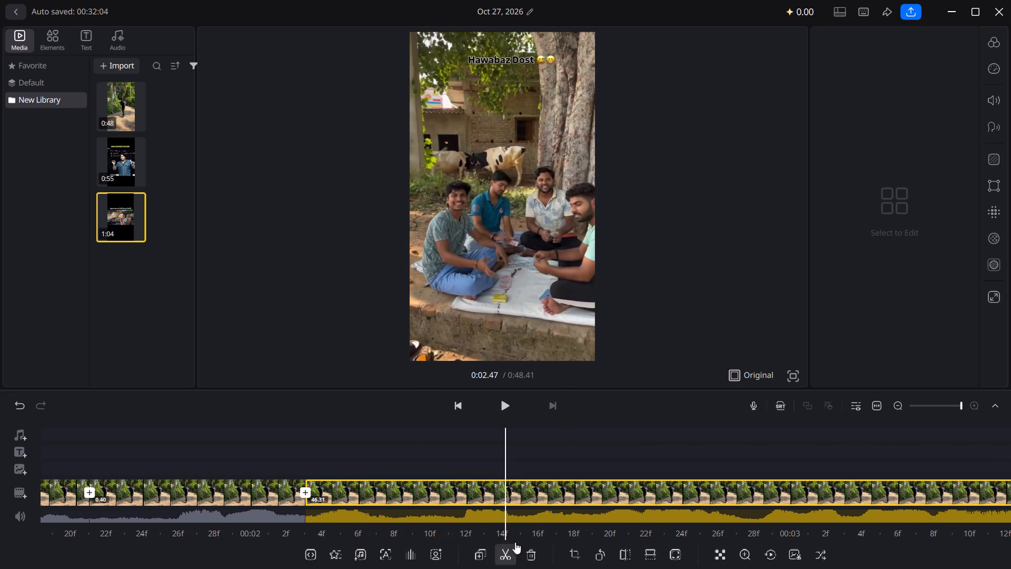
left_click_drag(587, 497, 391, 504)
left_click_drag(522, 495, 459, 499)
left_click(506, 551)
Split the remaining card-playing footage twice more, making consecutive segments of 0.48 and 0.55 seconds.
left_click_drag(554, 492, 515, 497)
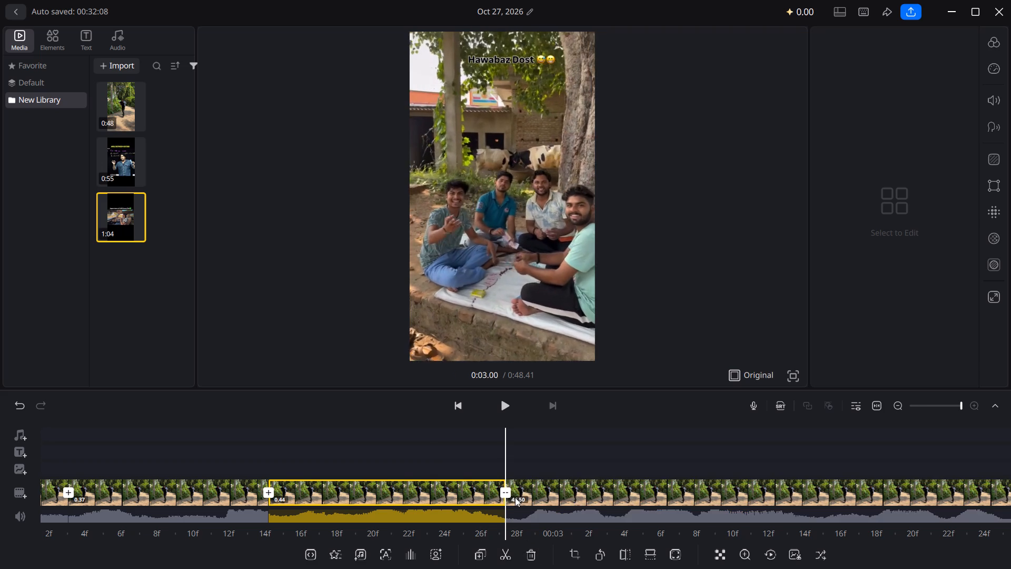
left_click_drag(515, 497, 450, 501)
left_click_drag(532, 494, 368, 499)
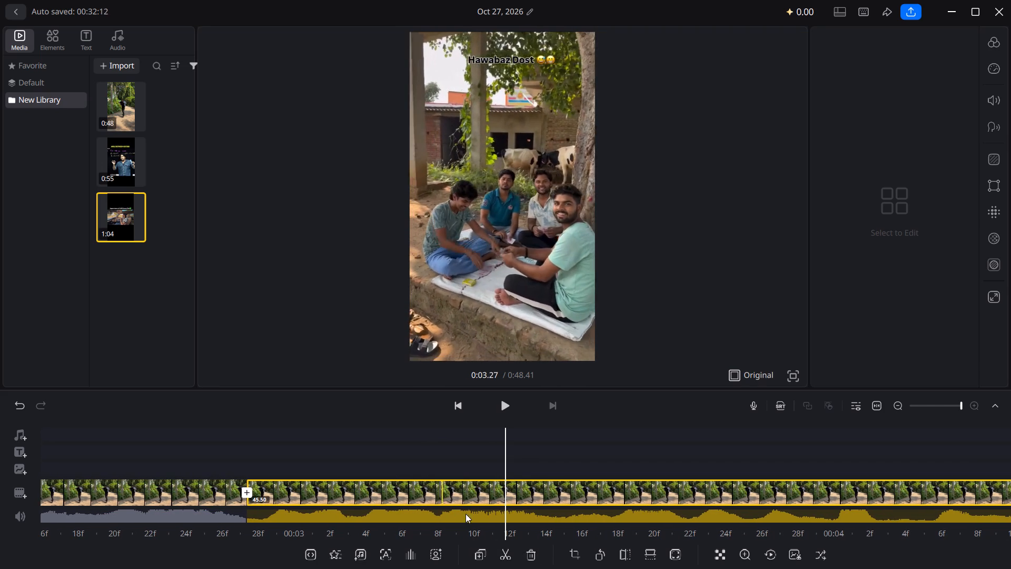
left_click(502, 553)
left_click_drag(548, 498, 420, 504)
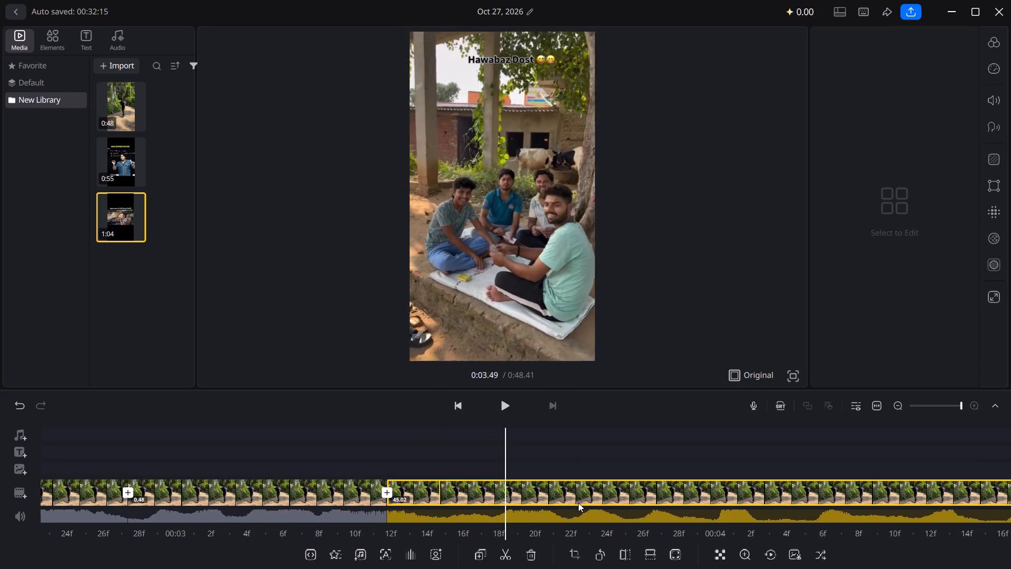
left_click_drag(573, 503, 419, 506)
left_click_drag(505, 505, 435, 505)
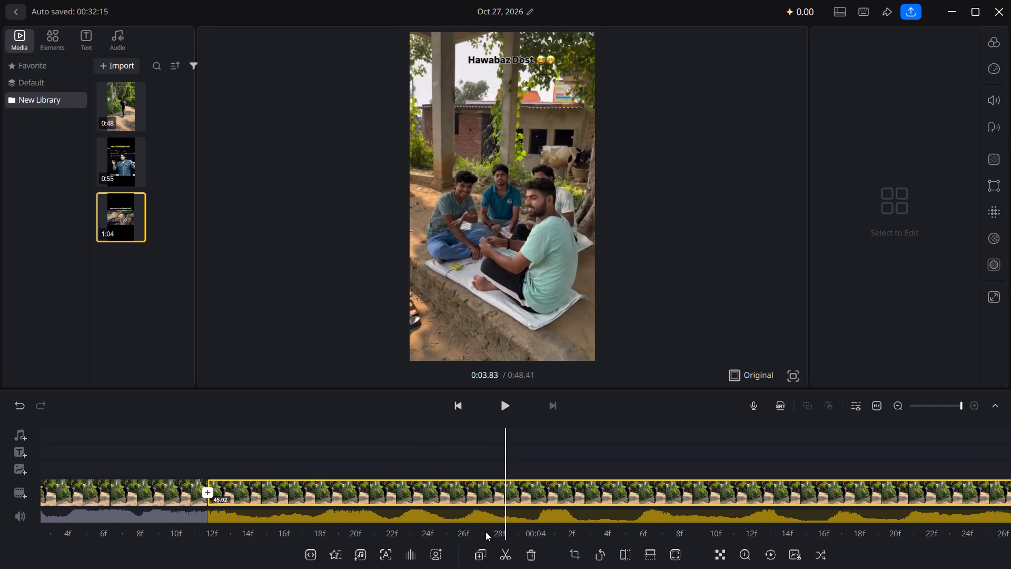
left_click(509, 547)
Split the remaining card-playing footage at 0:04.33 and once more after it, making segments of 0.39 and 0.41 seconds.
left_click_drag(572, 504, 442, 504)
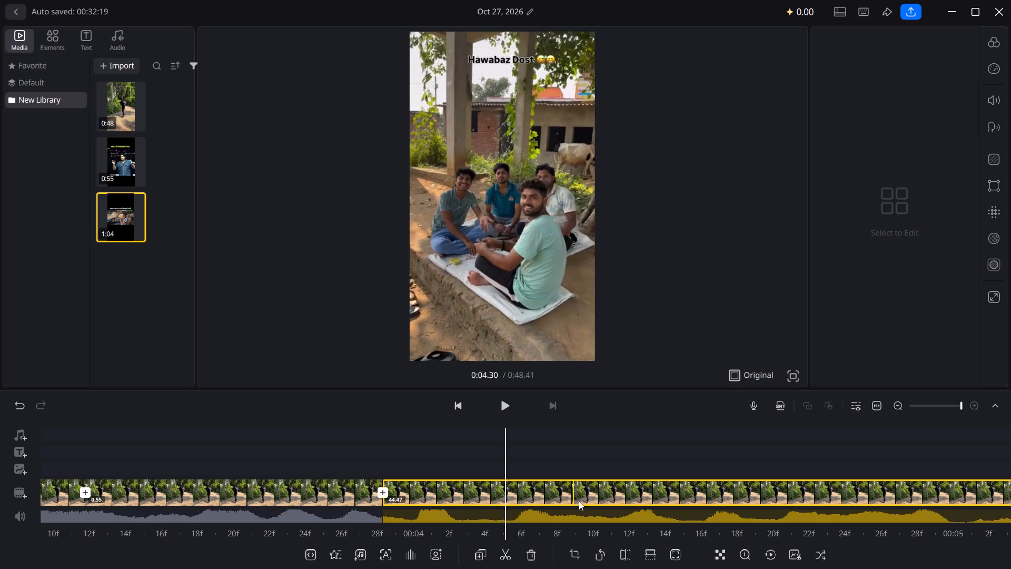
left_click_drag(568, 502, 460, 506)
left_click(506, 547)
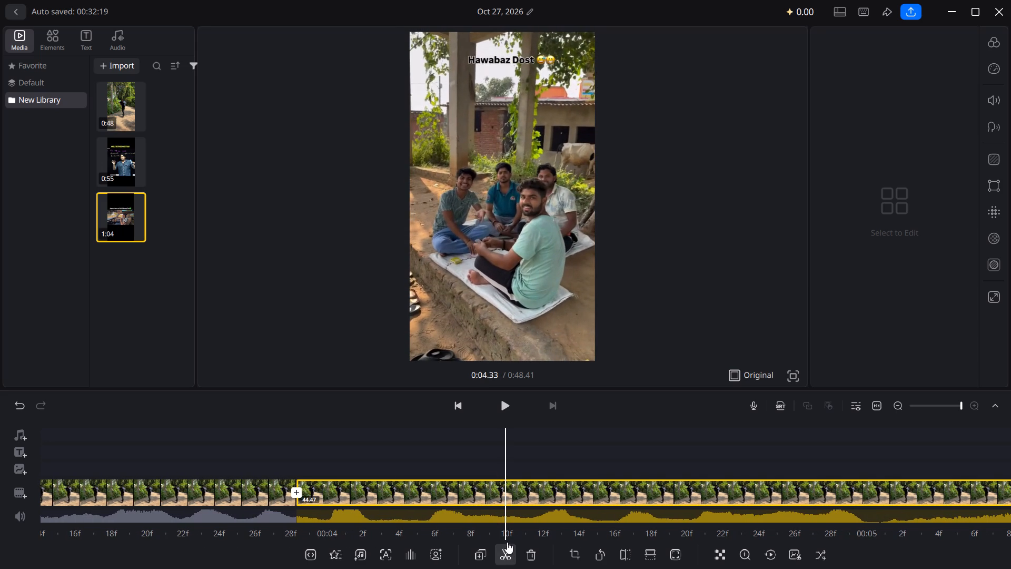
left_click_drag(575, 493, 451, 494)
left_click_drag(559, 495, 495, 494)
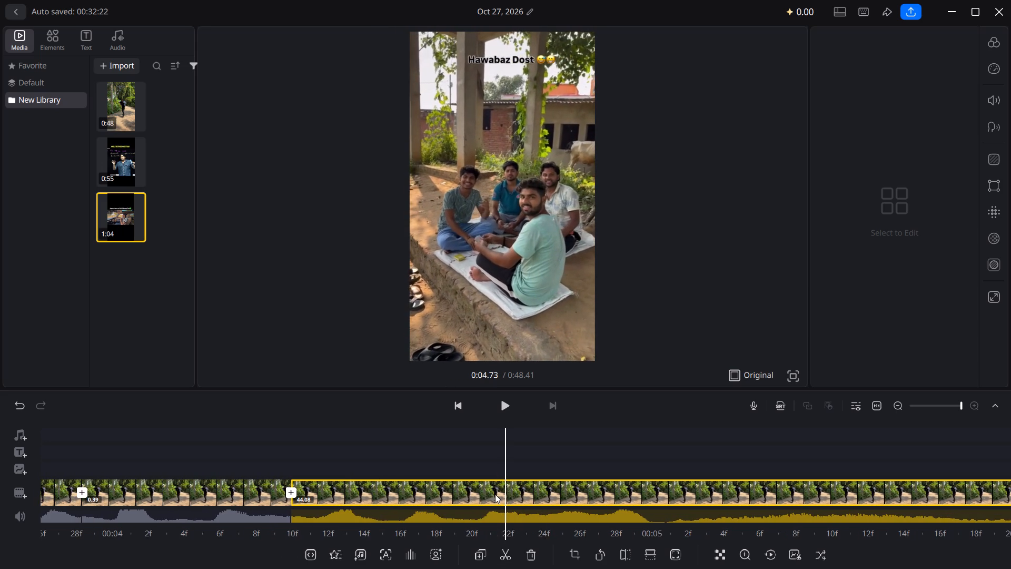
left_click_drag(495, 494, 491, 494)
left_click(507, 548)
Split the remaining clip at 0:05.20 and again at 0:05.68, in the scene of the man in the grey blazer.
left_click_drag(597, 493, 495, 495)
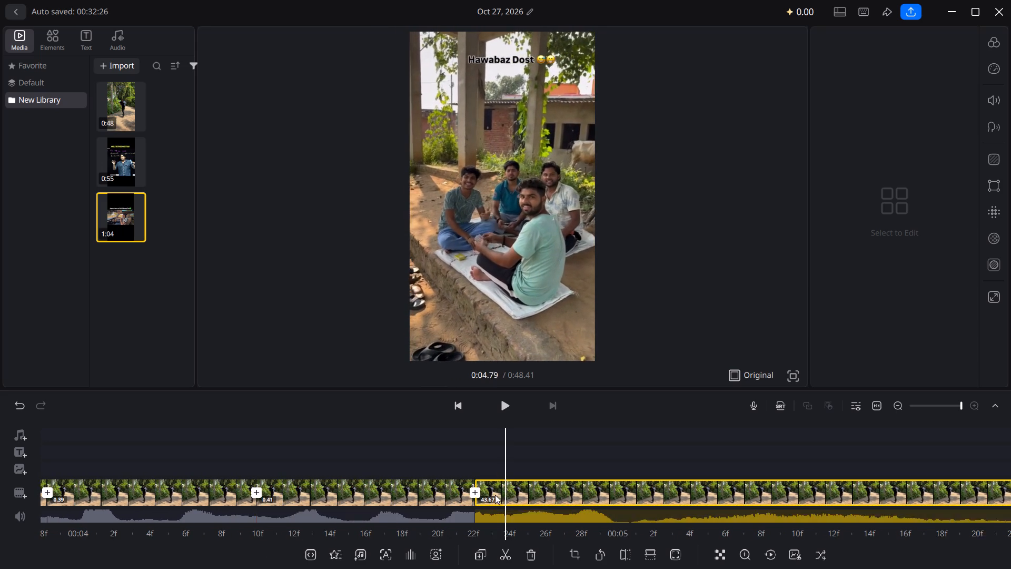
left_click_drag(495, 495, 473, 495)
left_click_drag(577, 493, 462, 496)
left_click_drag(537, 491, 477, 493)
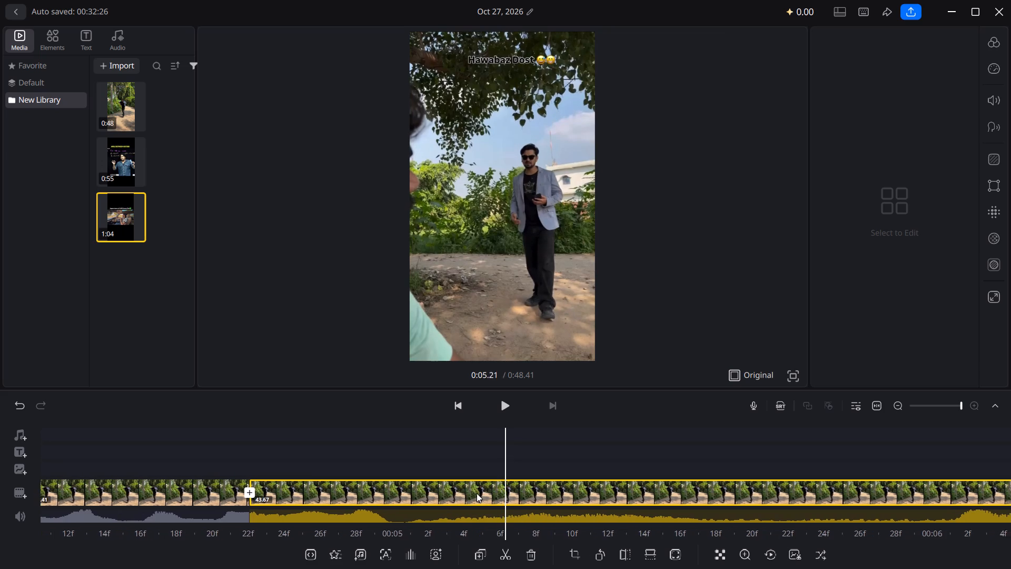
left_click_drag(477, 493, 471, 493)
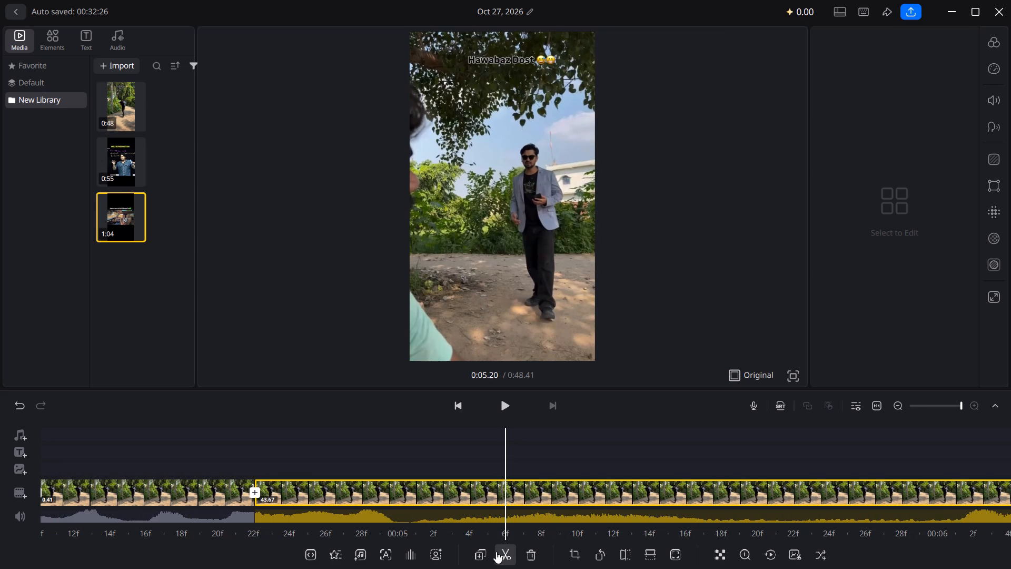
left_click(495, 552)
left_click_drag(611, 484, 461, 488)
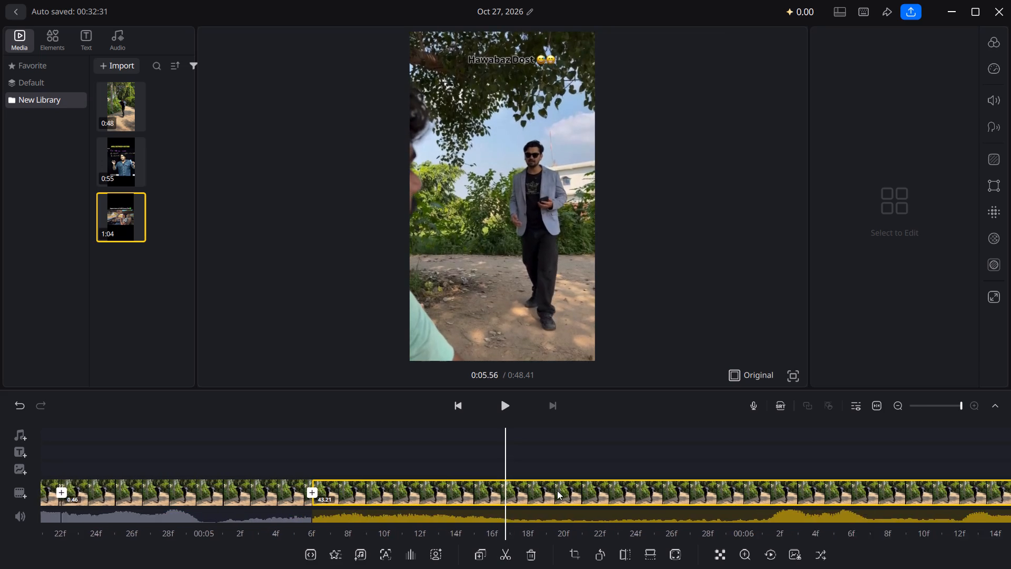
left_click(560, 491)
left_click(502, 547)
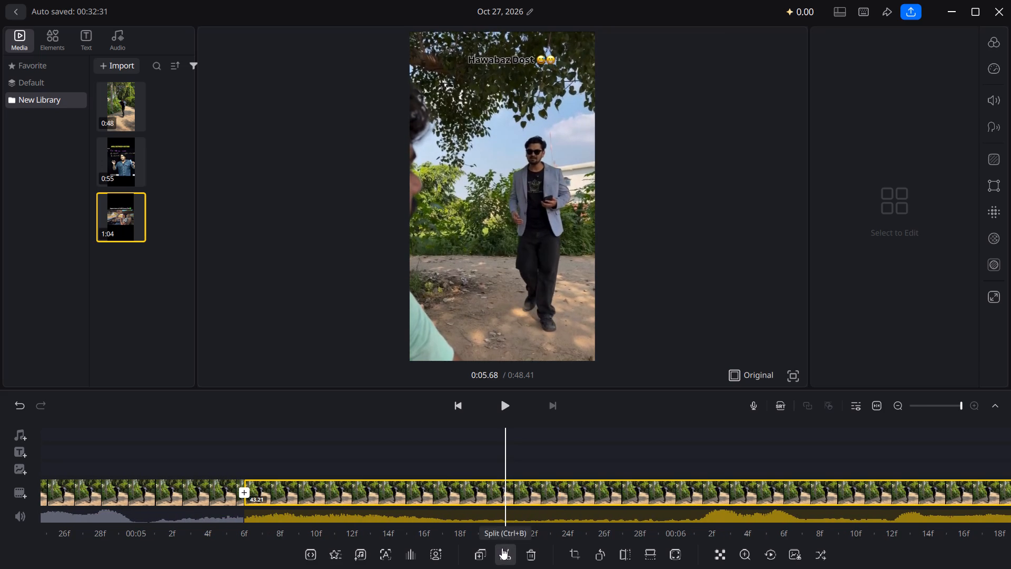
Split the remaining blazer-scene footage at 0:06.09 and once more after it, making segments of 0.41 and 0.43 seconds.
left_click_drag(550, 514, 464, 514)
left_click_drag(553, 511, 450, 510)
left_click_drag(537, 510, 479, 510)
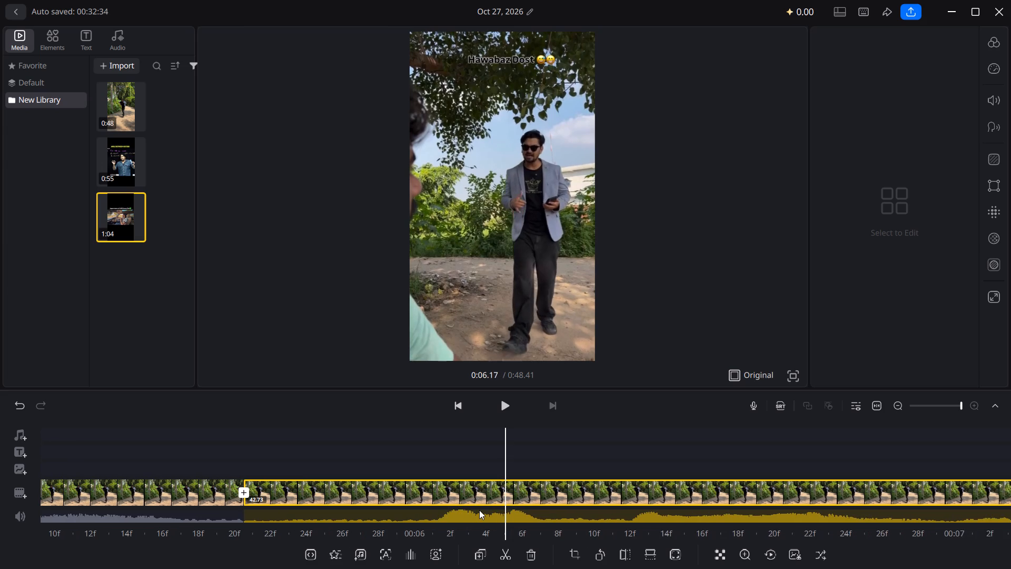
left_click_drag(479, 510, 522, 508)
left_click(503, 546)
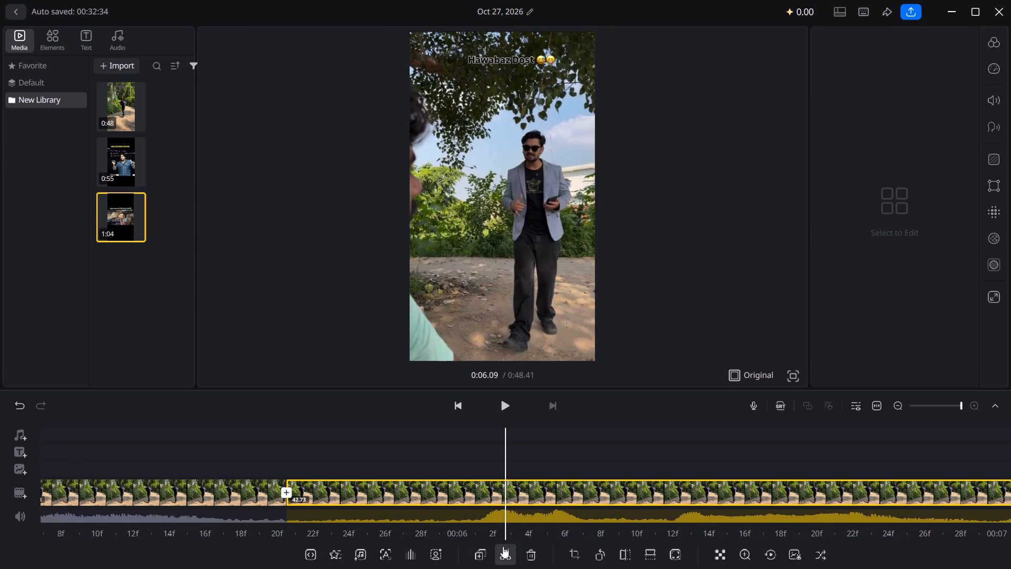
left_click_drag(559, 502, 457, 501)
left_click_drag(564, 499, 480, 499)
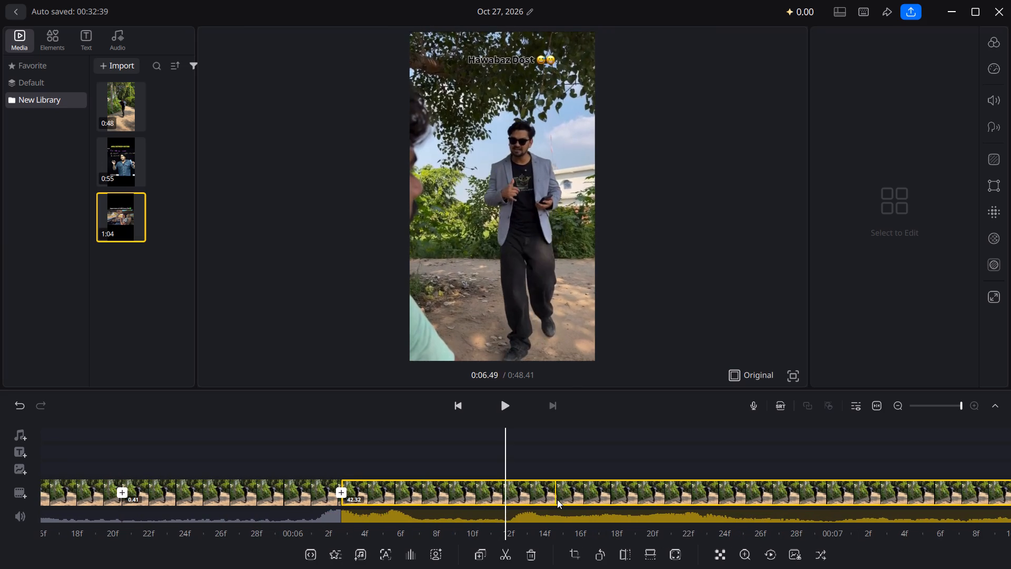
left_click_drag(558, 499, 482, 499)
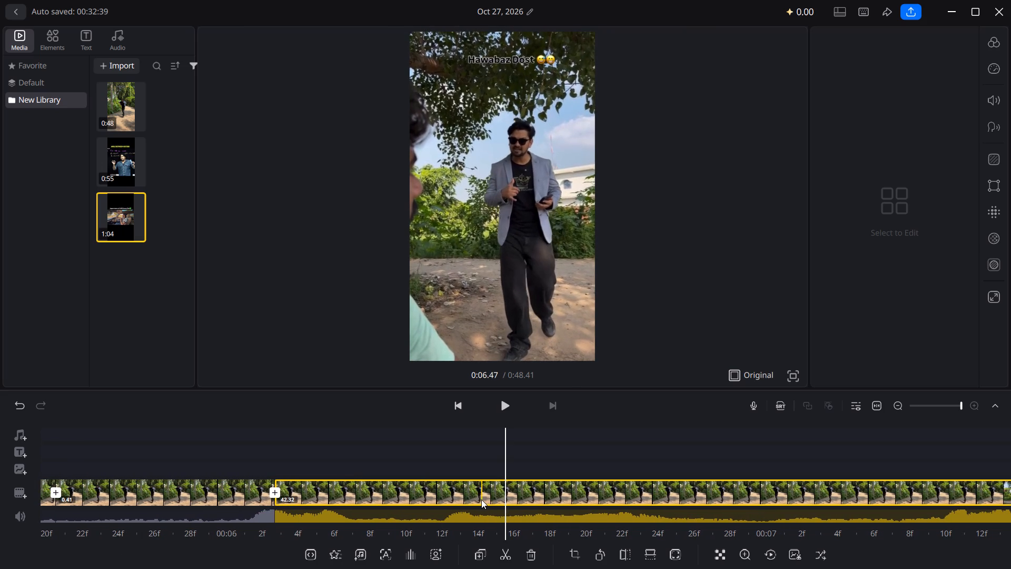
left_click(508, 547)
Split the remaining footage of the man walking twice more, making consecutive segments of 0.38 and 0.39 seconds.
left_click_drag(554, 506, 447, 504)
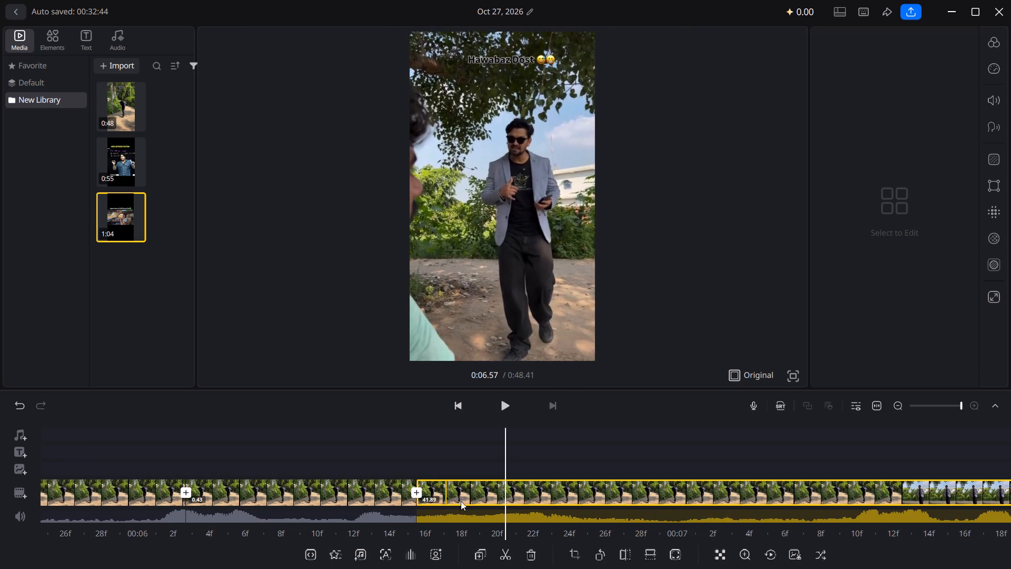
left_click_drag(579, 498, 483, 499)
left_click_drag(562, 498, 542, 496)
left_click(508, 553)
left_click_drag(573, 502, 461, 499)
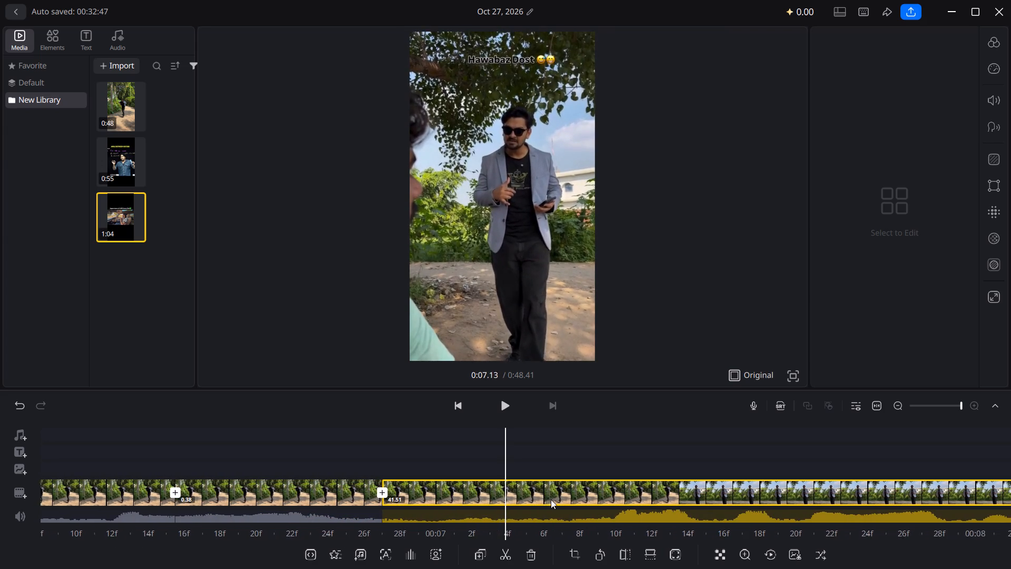
left_click_drag(551, 499, 447, 499)
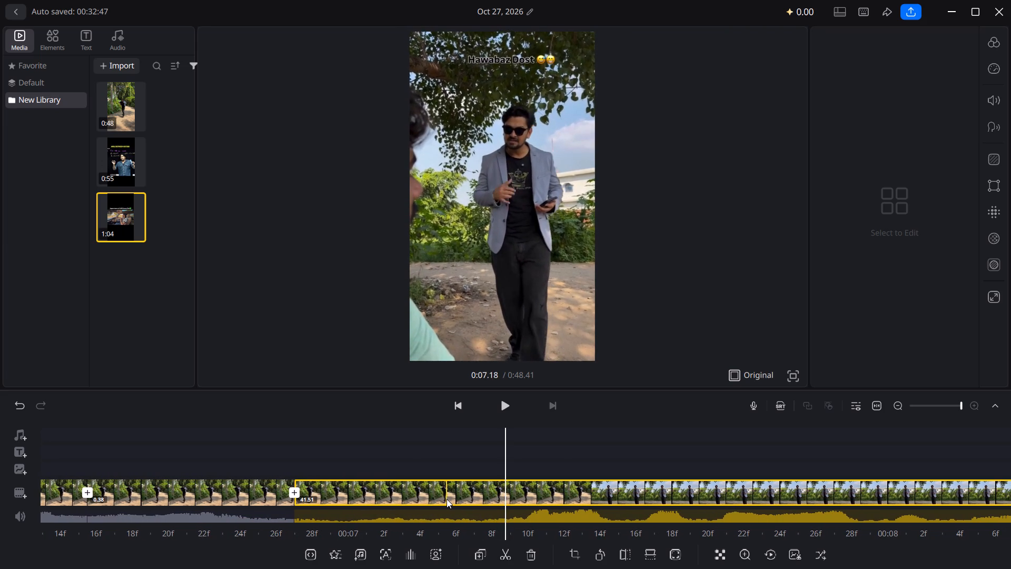
left_click(506, 548)
Split the remaining clip at 0:07.81 to make a 0.52-second segment.
left_click_drag(539, 505, 433, 499)
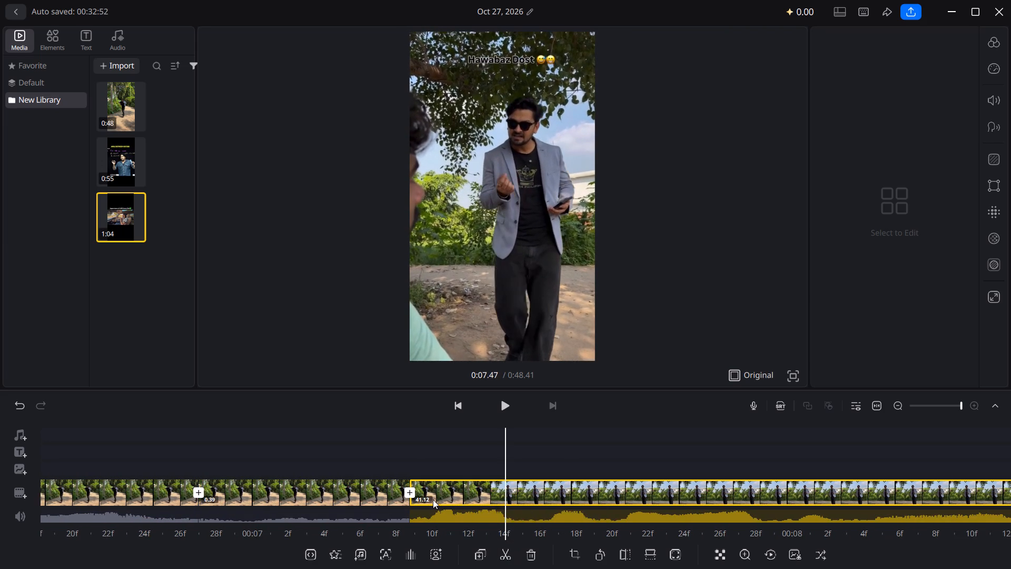
left_click_drag(433, 499, 432, 499)
left_click_drag(551, 499, 433, 502)
left_click(517, 502)
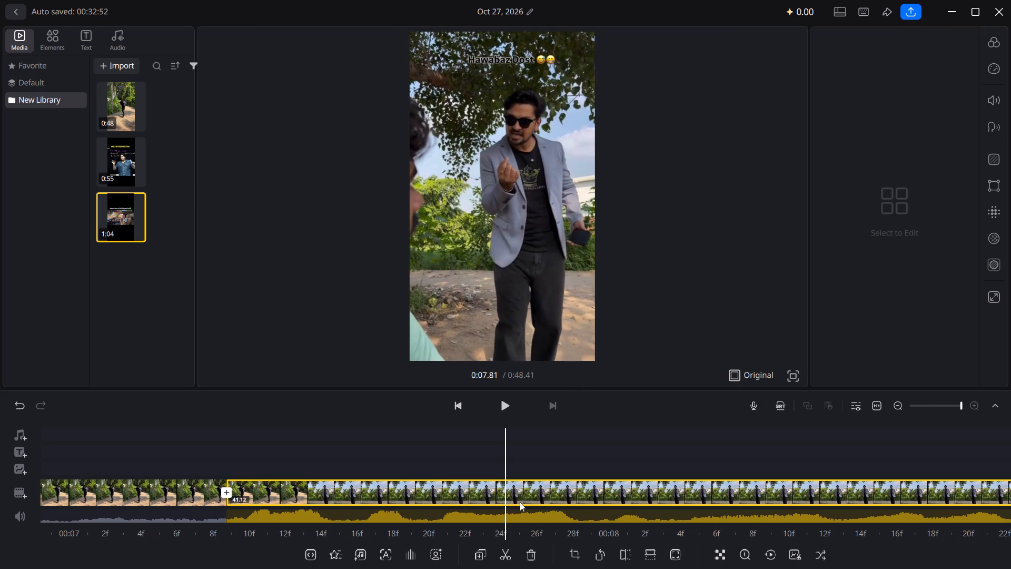
left_click(508, 554)
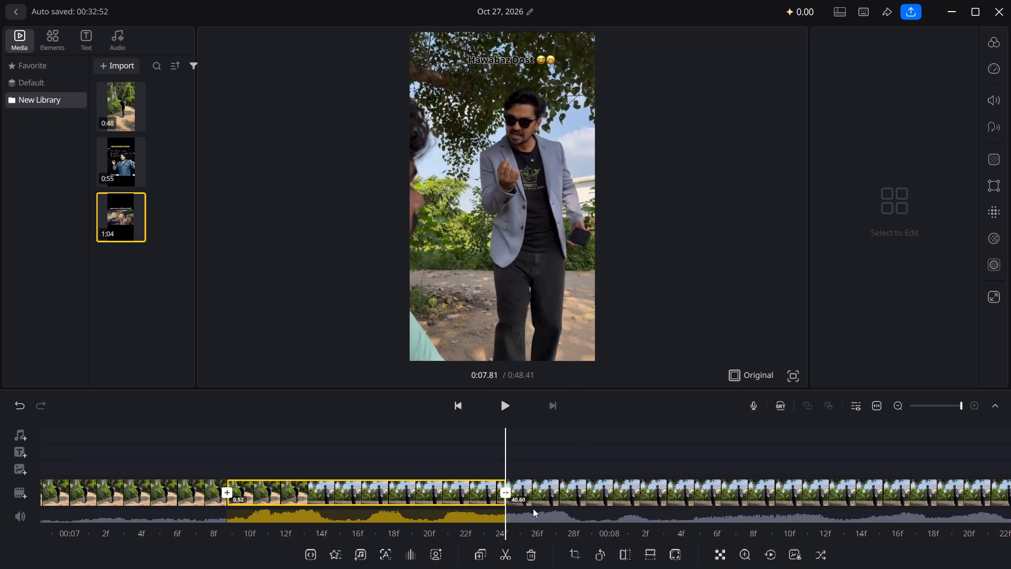
Divide the 0.52-second segment at about 0:07.56 into pieces of 0.27 and 0.25 seconds.
left_click_drag(533, 508, 711, 488)
left_click_drag(580, 486, 693, 486)
left_click_drag(646, 486, 484, 496)
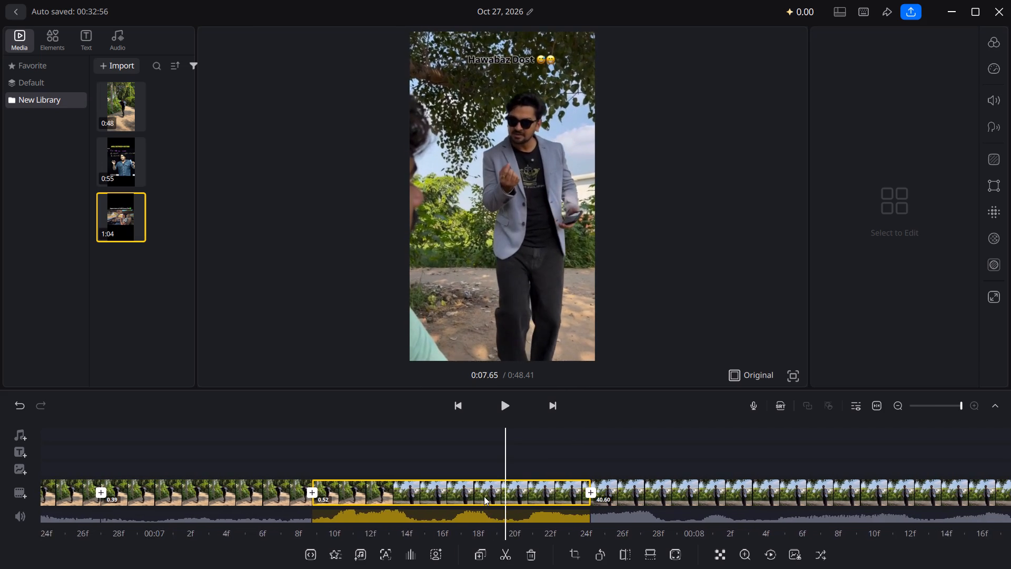
left_click_drag(484, 496, 539, 488)
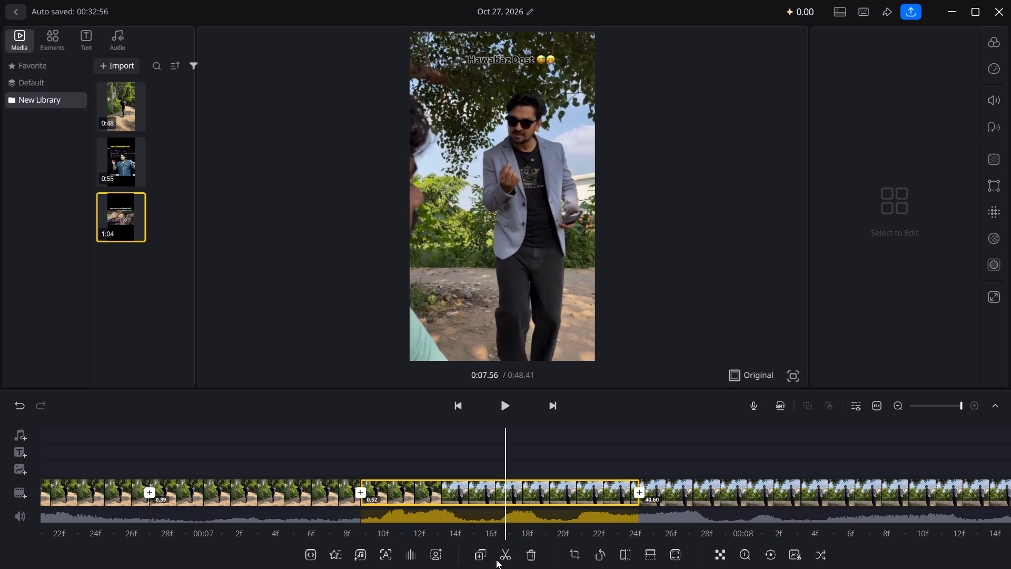
double_click(501, 551)
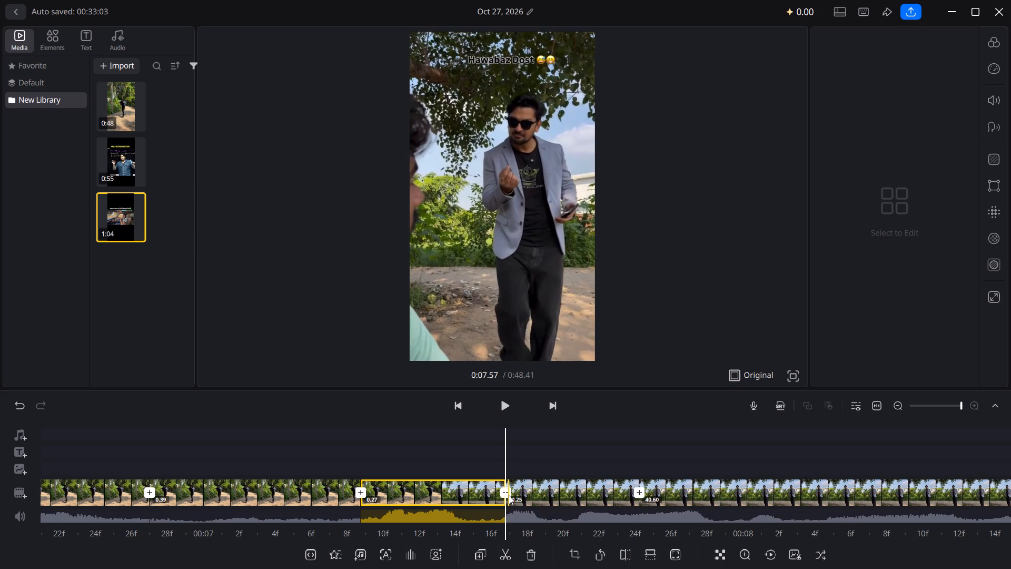
Apply the basic Slide transition with a duration of 0.2 between the 0.27-second and 0.25-second segments.
left_click(509, 495)
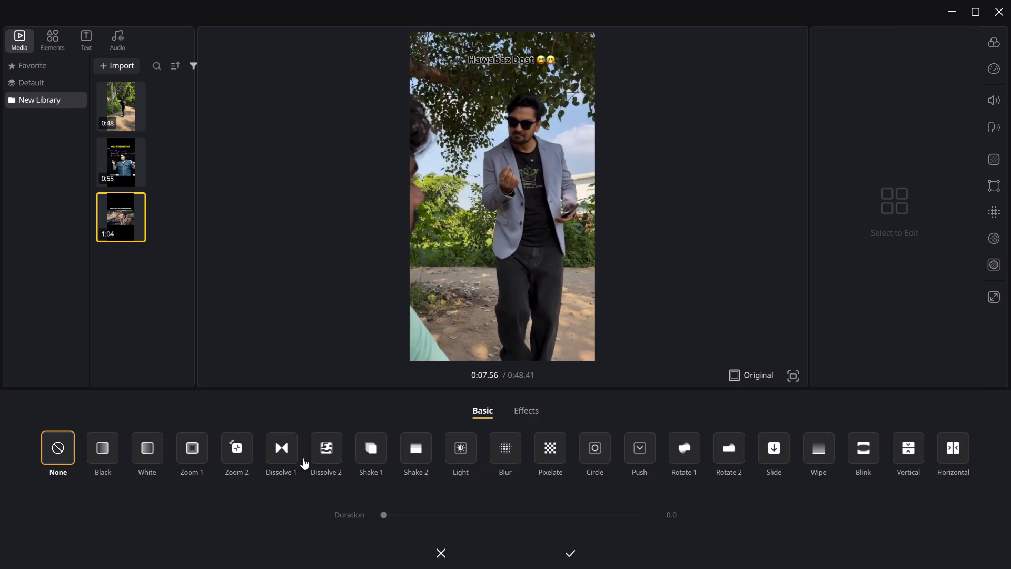
left_click(243, 459)
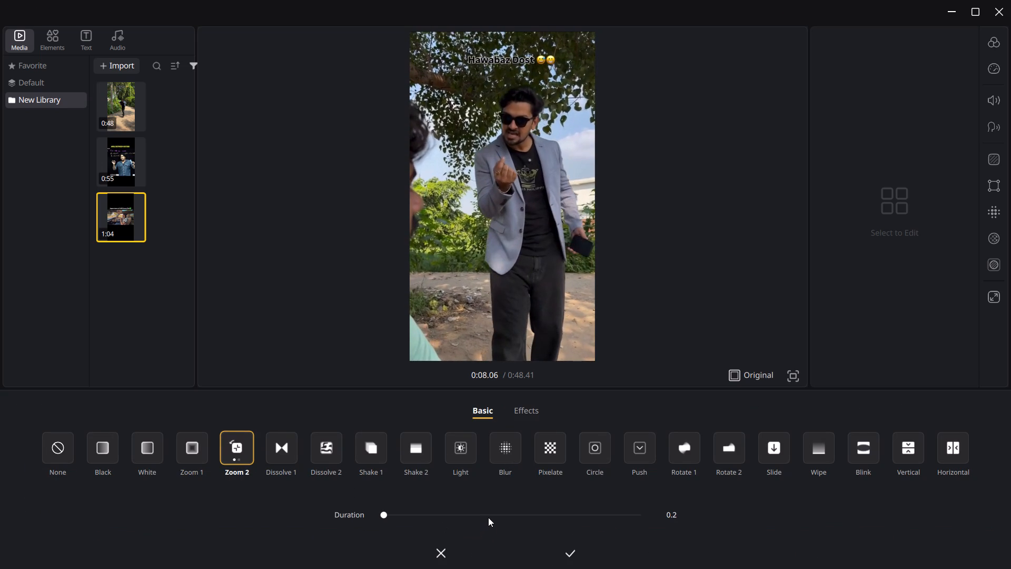
left_click_drag(489, 516, 723, 514)
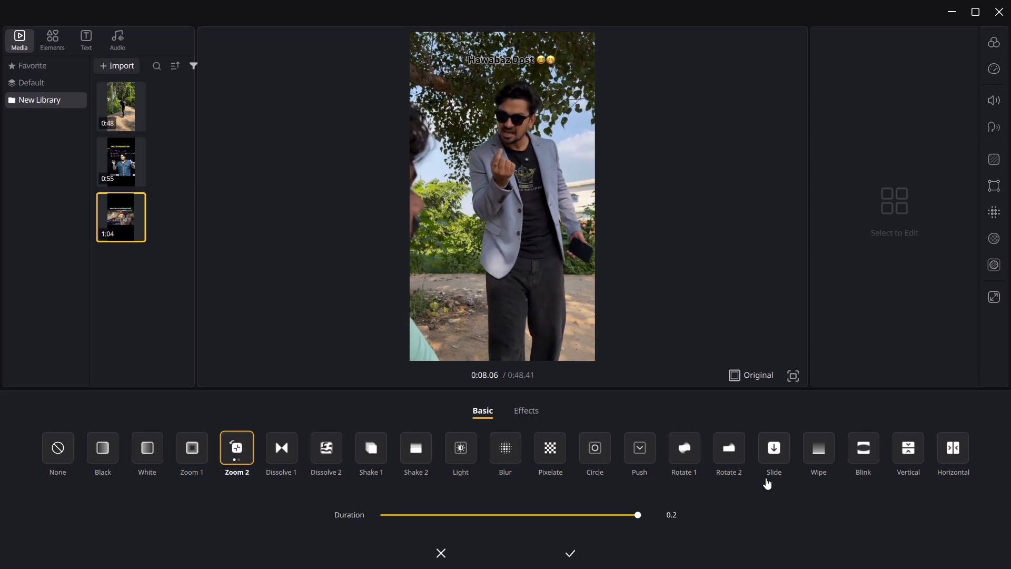
left_click(816, 449)
left_click(773, 449)
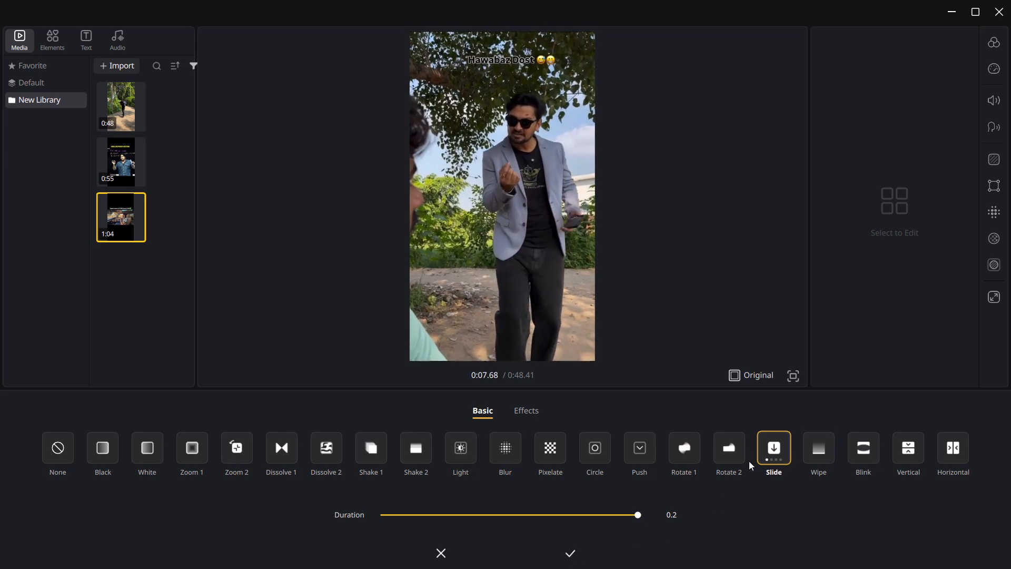
left_click(558, 517)
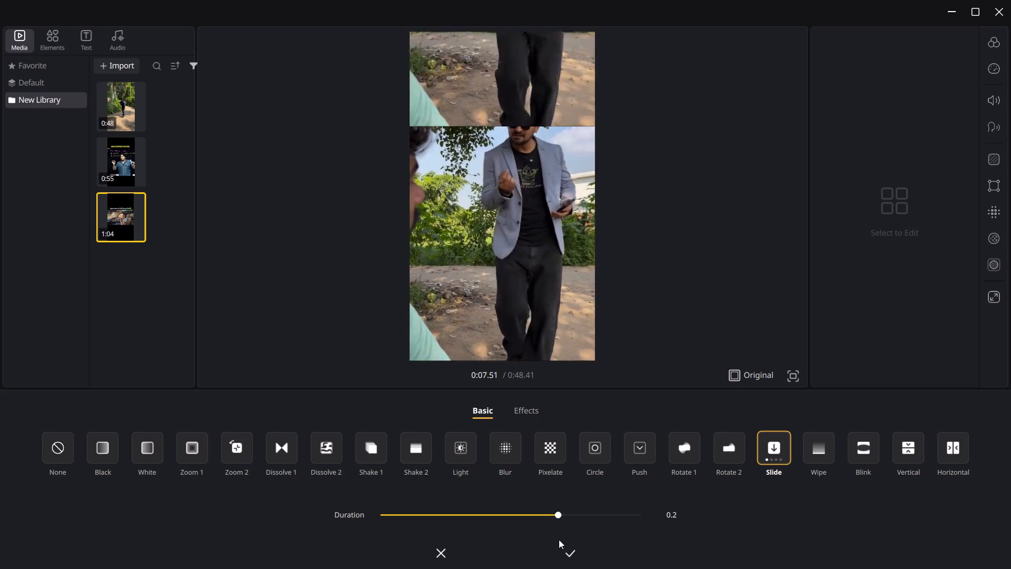
left_click(572, 551)
Split the remaining 40.60-second clip at 0:08.15 to make a 0.34-second segment.
left_click_drag(631, 495, 516, 498)
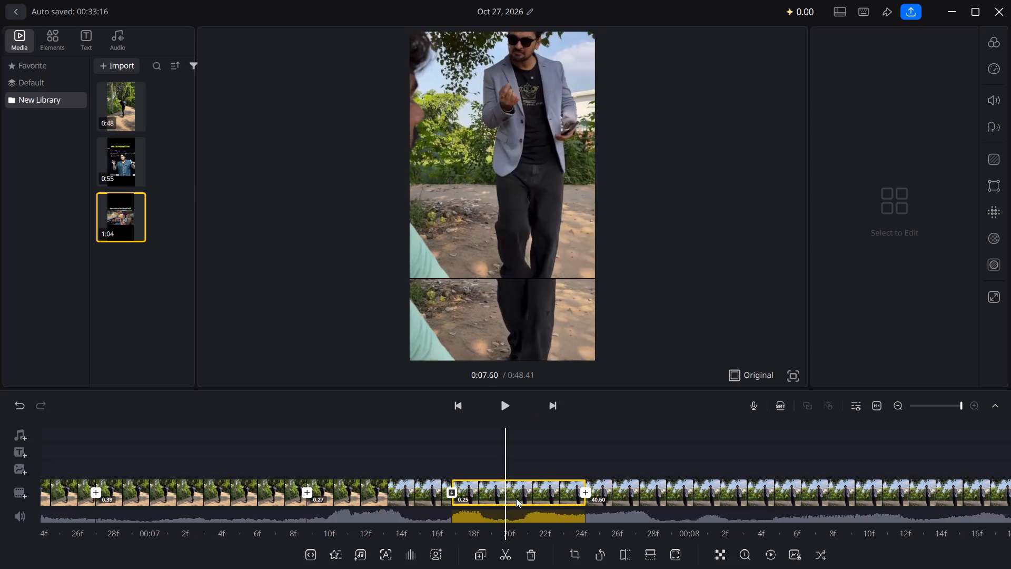
left_click_drag(516, 498, 472, 497)
left_click_drag(568, 499, 382, 504)
left_click(504, 544)
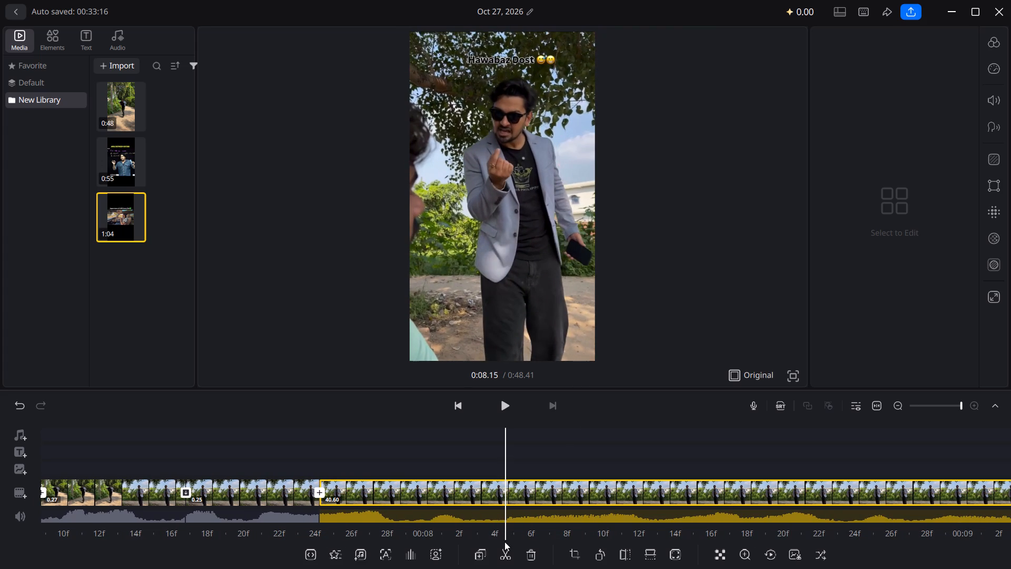
left_click(509, 553)
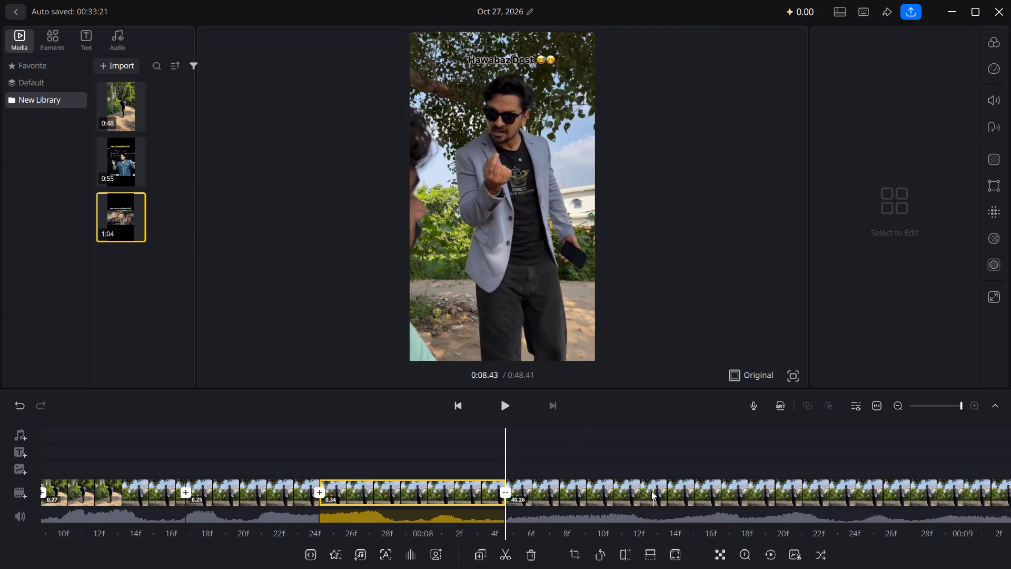
Split the remaining clip at 0:08.58 and again at 0:09.04, making segments of 0.43 and 0.46 seconds.
left_click_drag(590, 493, 426, 494)
left_click_drag(530, 496, 433, 496)
left_click(502, 554)
left_click_drag(526, 509, 457, 509)
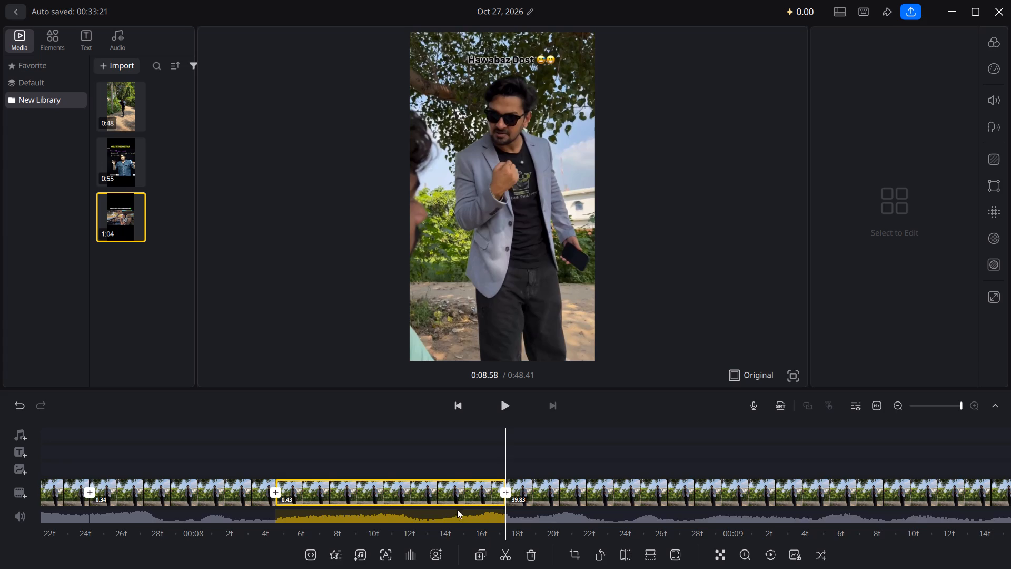
left_click_drag(457, 509, 386, 509)
left_click_drag(494, 507, 355, 511)
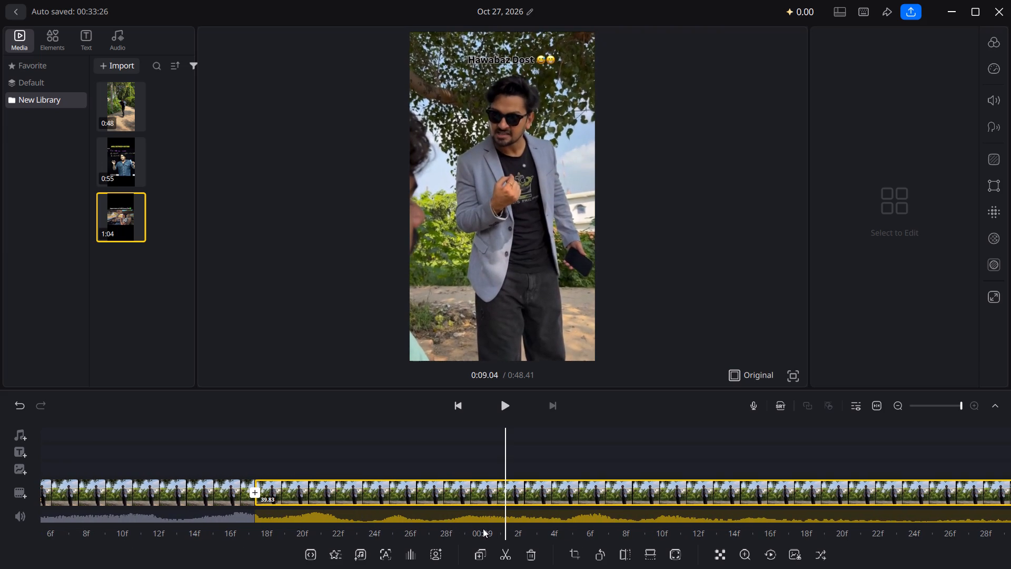
left_click(511, 554)
Split the remaining clip at 0:09.54 to make a 0.50-second segment.
left_click_drag(541, 509, 430, 508)
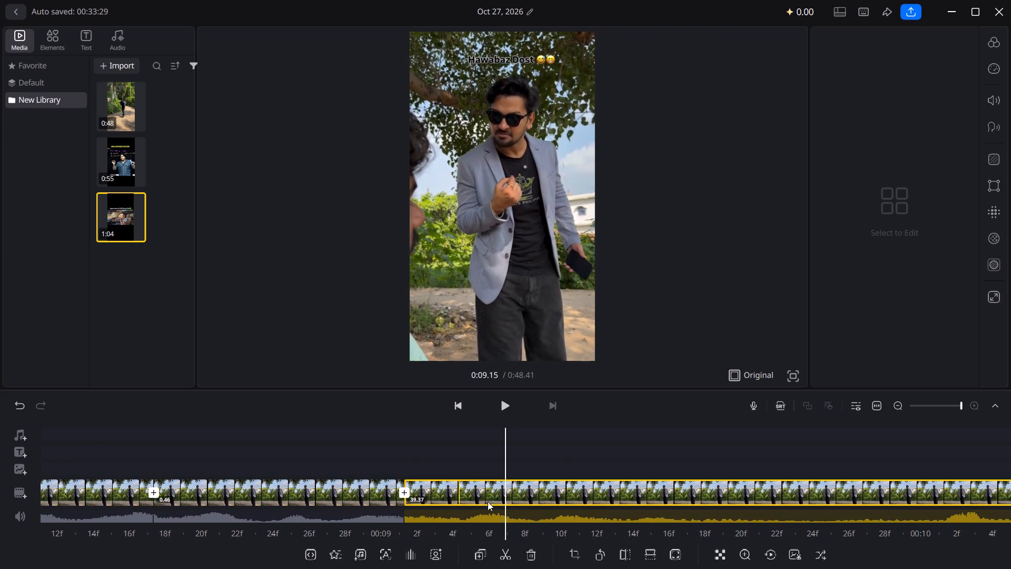
left_click_drag(498, 501, 430, 502)
left_click_drag(483, 499, 389, 501)
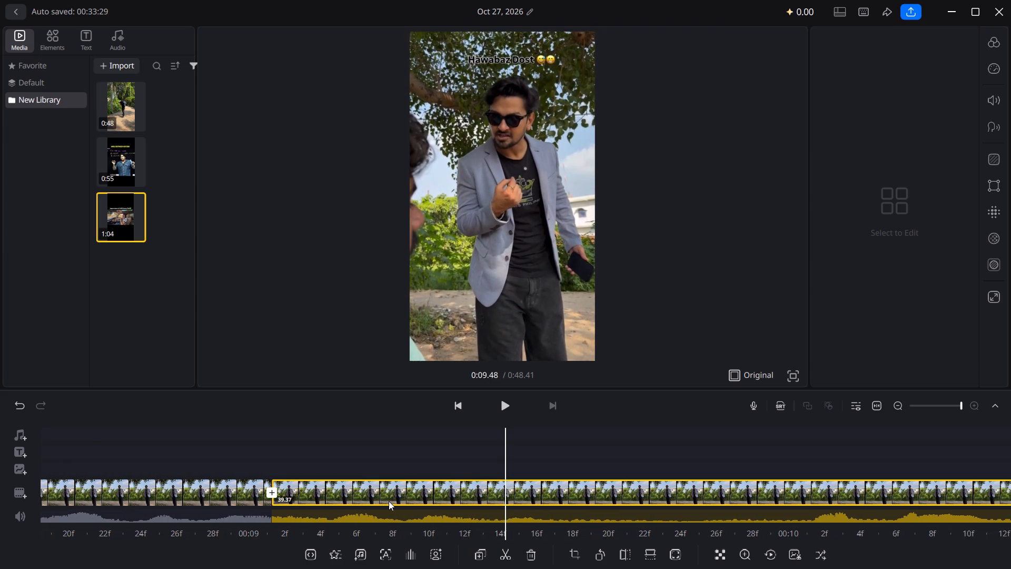
left_click_drag(389, 501, 361, 501)
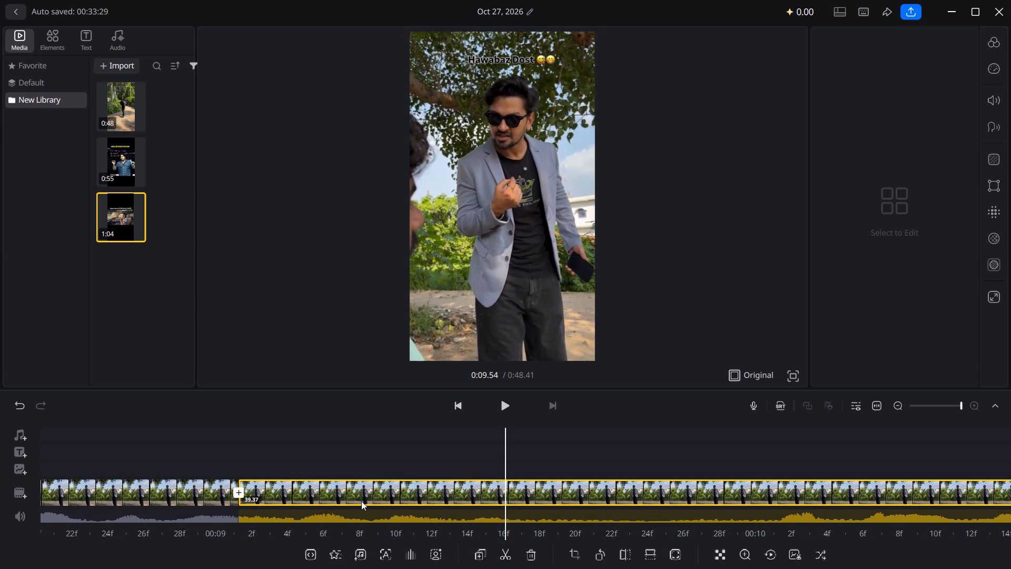
left_click_drag(361, 501, 360, 501)
left_click(503, 550)
Split the remaining 38.87-second clip at 0:09.97 and again at 0:10.43, making segments of 0.43 and 0.46 seconds.
left_click_drag(533, 514, 498, 512)
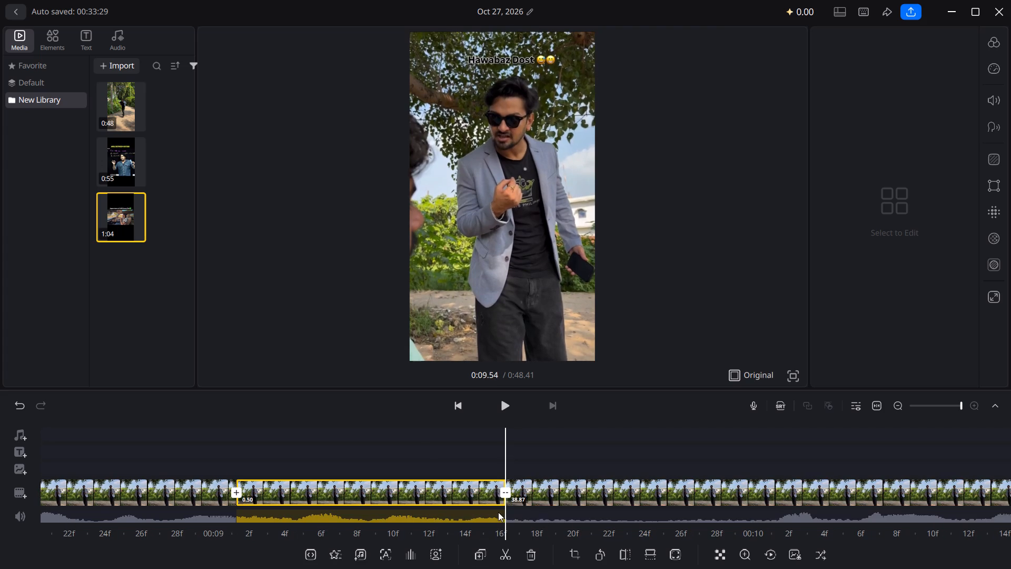
left_click_drag(498, 512, 397, 509)
left_click_drag(493, 502, 370, 502)
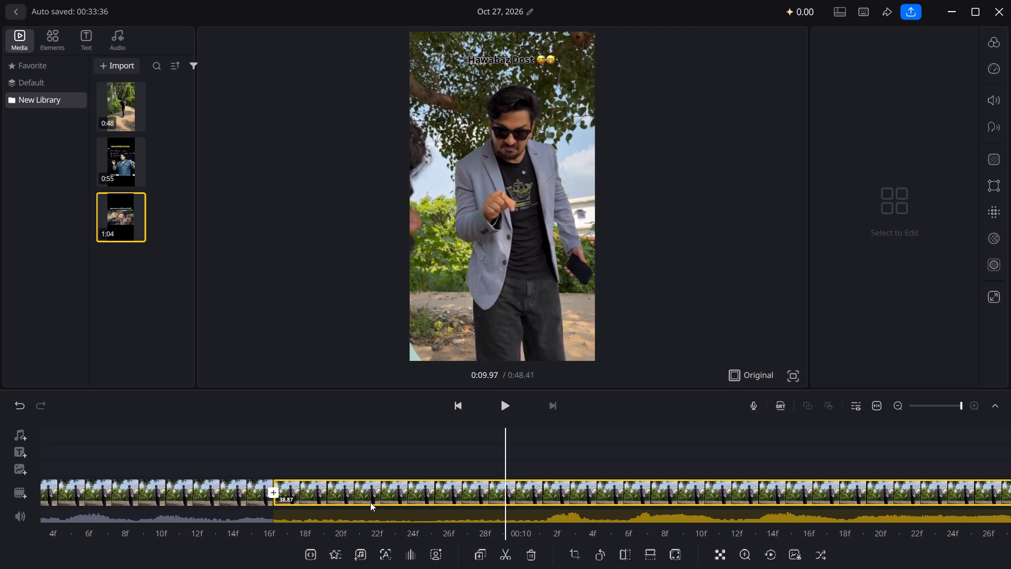
left_click_drag(370, 502, 372, 502)
left_click(507, 549)
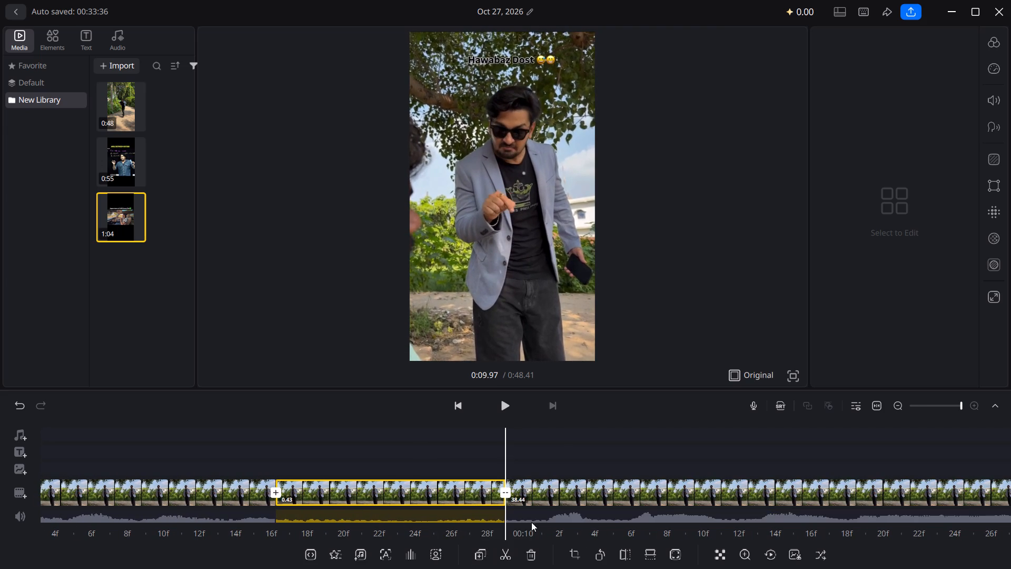
left_click_drag(541, 511, 400, 511)
left_click_drag(507, 507, 379, 513)
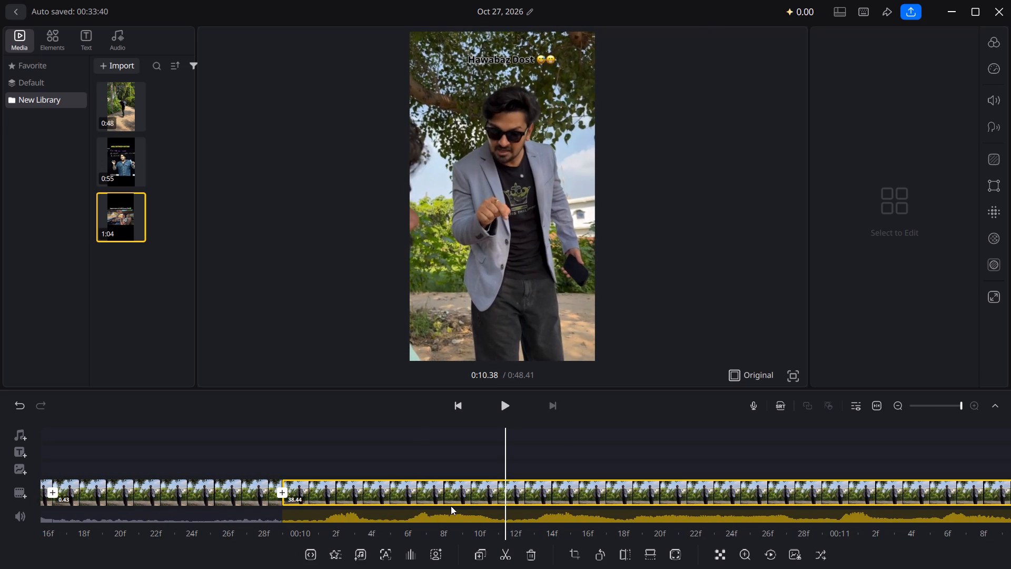
left_click_drag(455, 506, 418, 508)
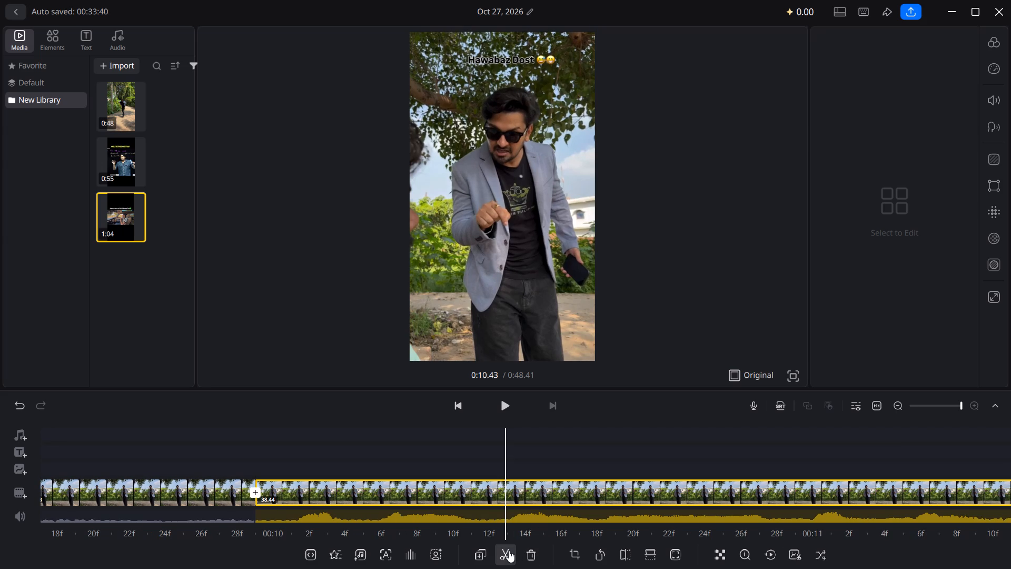
left_click(509, 551)
Split the remaining clip at 0:10.88 and again at 0:11.28, making segments of 0.45 and 0.40 seconds.
left_click_drag(568, 512, 416, 515)
left_click_drag(501, 508, 419, 510)
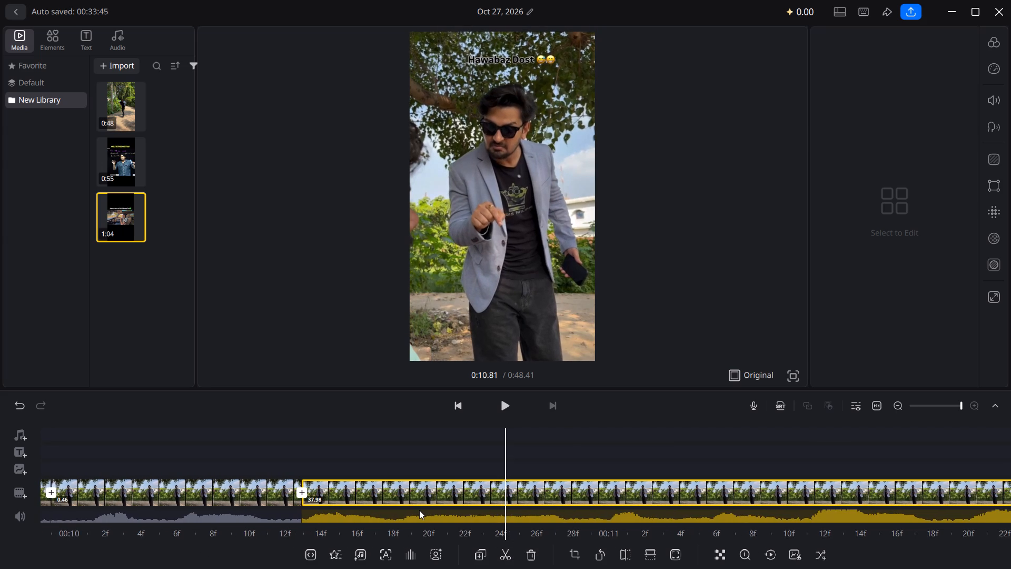
left_click_drag(419, 510, 382, 511)
left_click(502, 549)
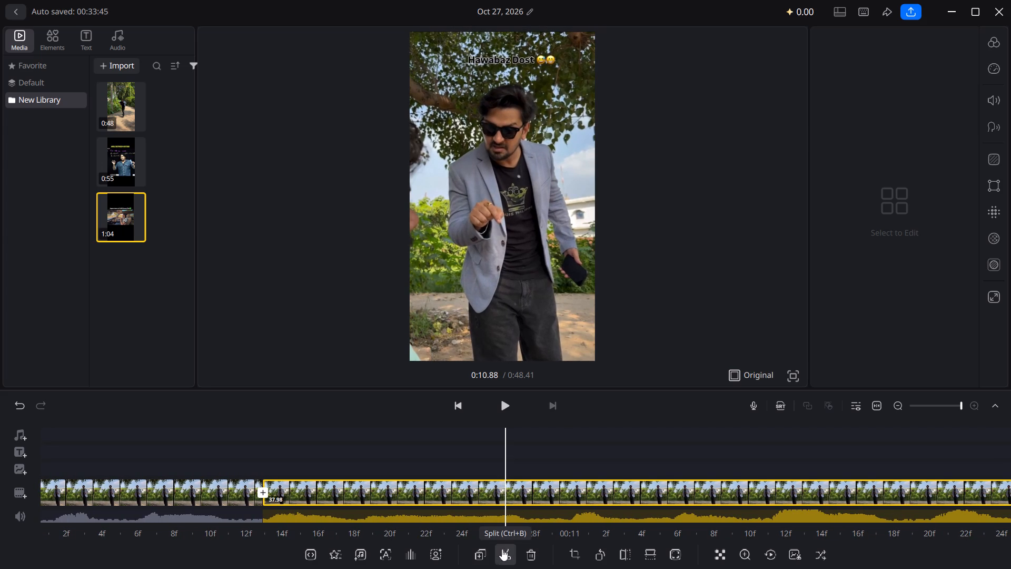
left_click_drag(520, 516, 345, 511)
left_click_drag(430, 511, 374, 512)
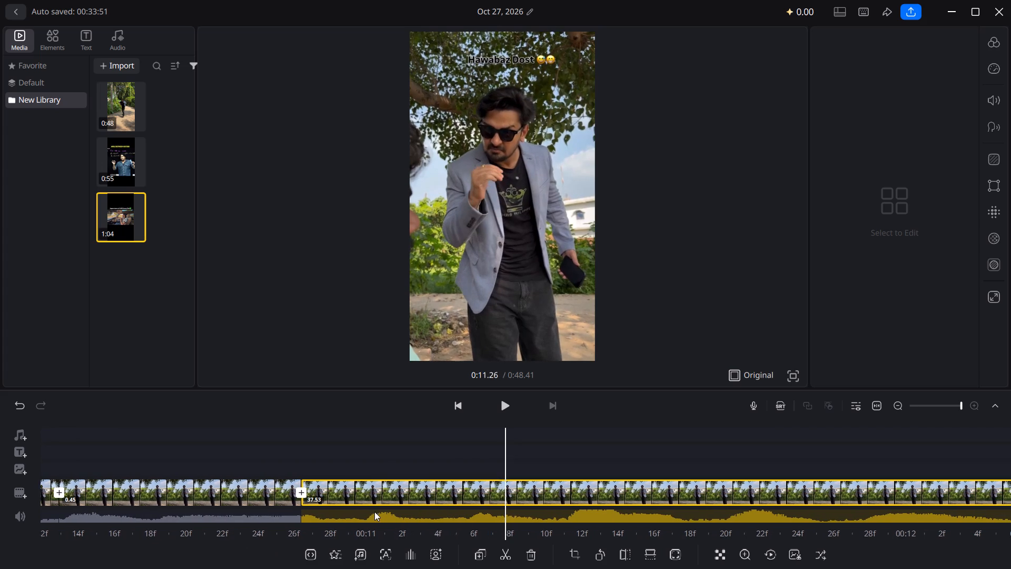
left_click_drag(374, 512, 366, 512)
left_click(507, 555)
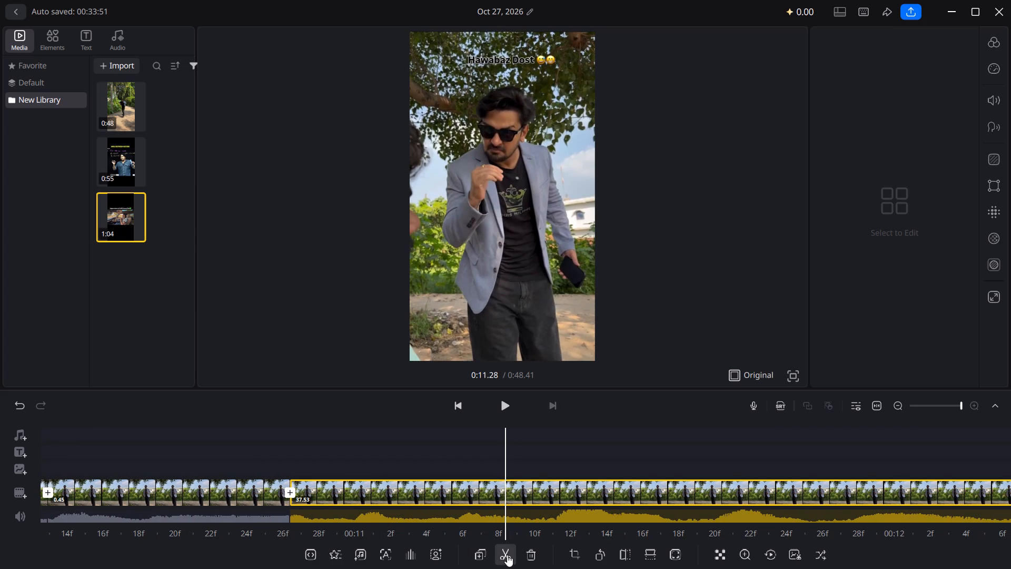
Split the remaining clip at 0:11.68 to make a 0.40-second segment, and again at 0:12.03.
left_click_drag(517, 511, 344, 510)
left_click_drag(457, 506, 375, 508)
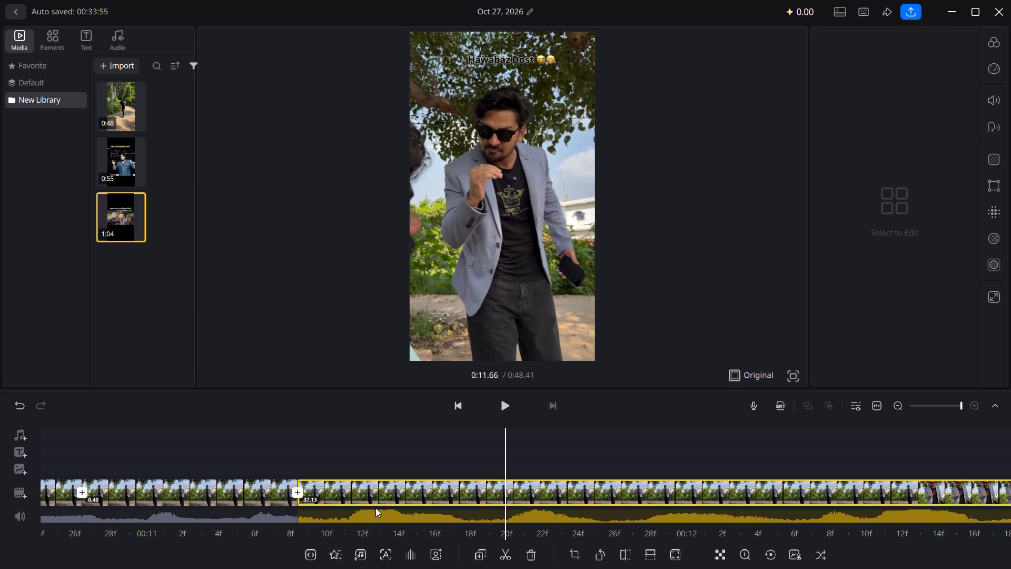
left_click_drag(375, 508, 368, 508)
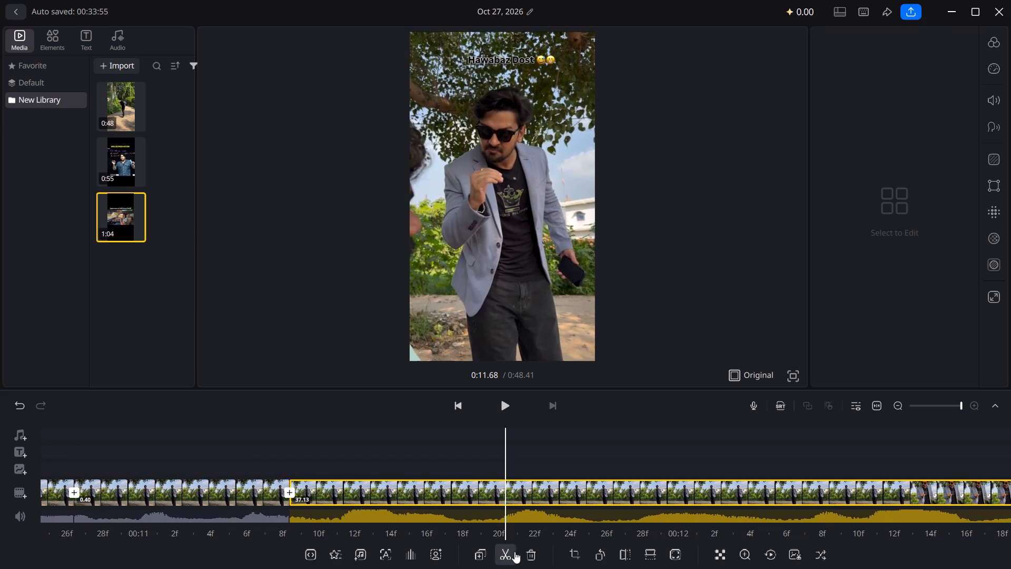
left_click(504, 549)
left_click_drag(555, 497, 368, 497)
left_click_drag(460, 497, 413, 499)
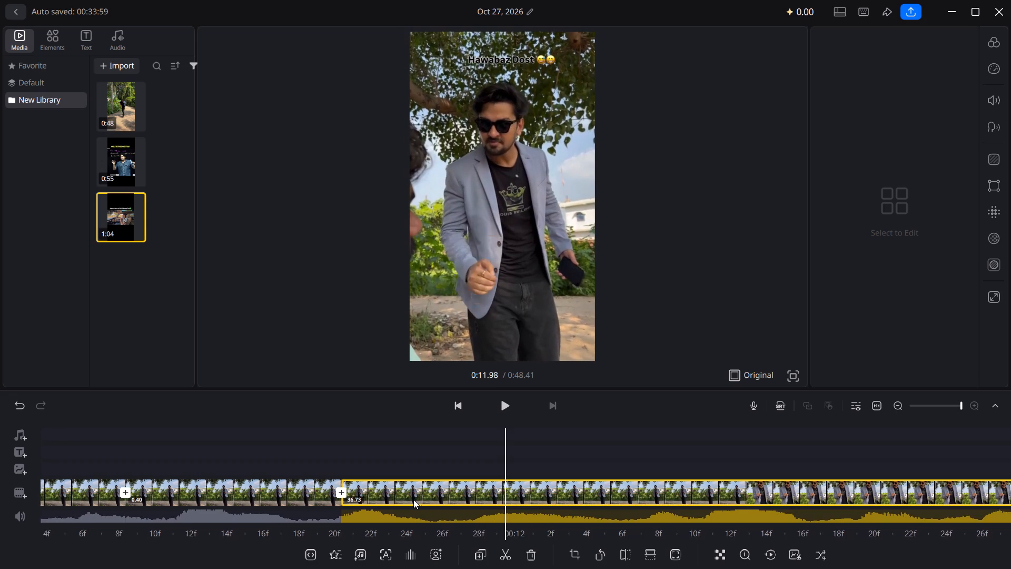
left_click_drag(413, 499, 407, 498)
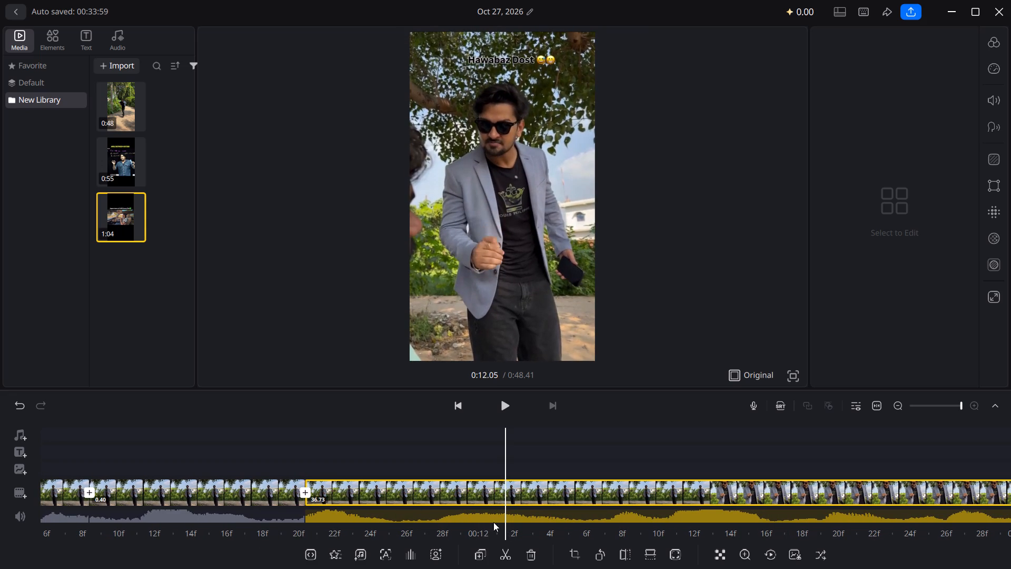
left_click_drag(495, 516, 517, 512)
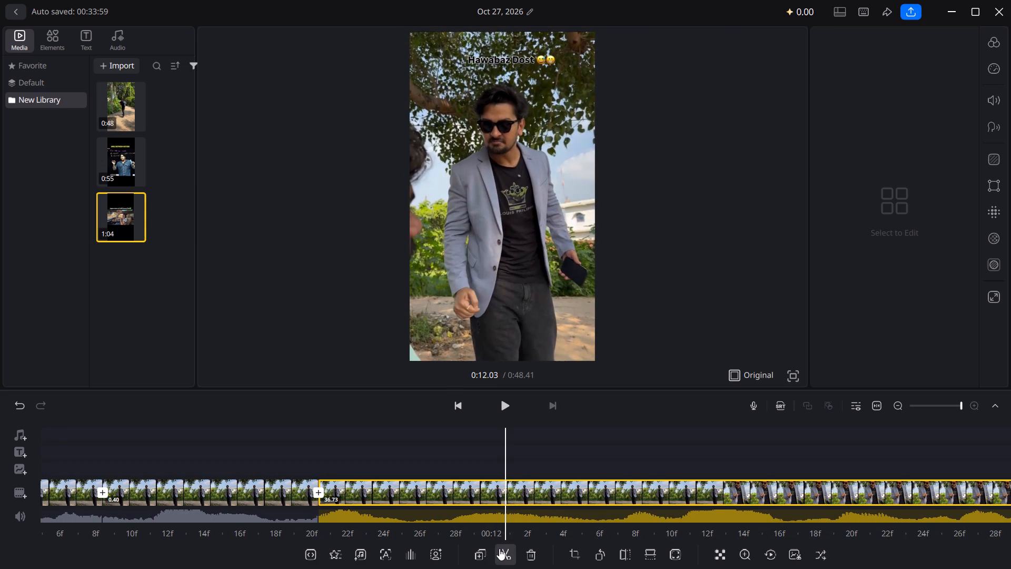
left_click(499, 548)
Split the remaining clip to make a 0.36-second segment, and again at 0:12.63 to make a 0.25-second segment.
left_click_drag(551, 502, 381, 501)
left_click_drag(435, 498, 385, 499)
left_click(512, 553)
left_click_drag(546, 526, 426, 524)
left_click_drag(472, 517, 448, 520)
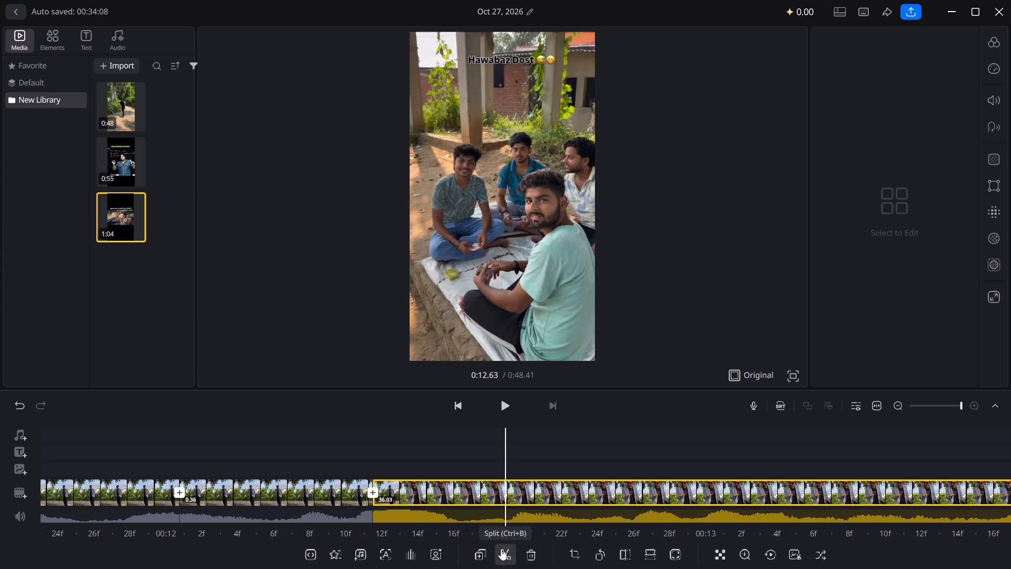
left_click(502, 548)
Split the remaining clip at 0:12.96 to make a 0.33-second segment, and again to make a 0.27-second segment.
left_click_drag(543, 509, 480, 505)
left_click_drag(532, 497, 480, 501)
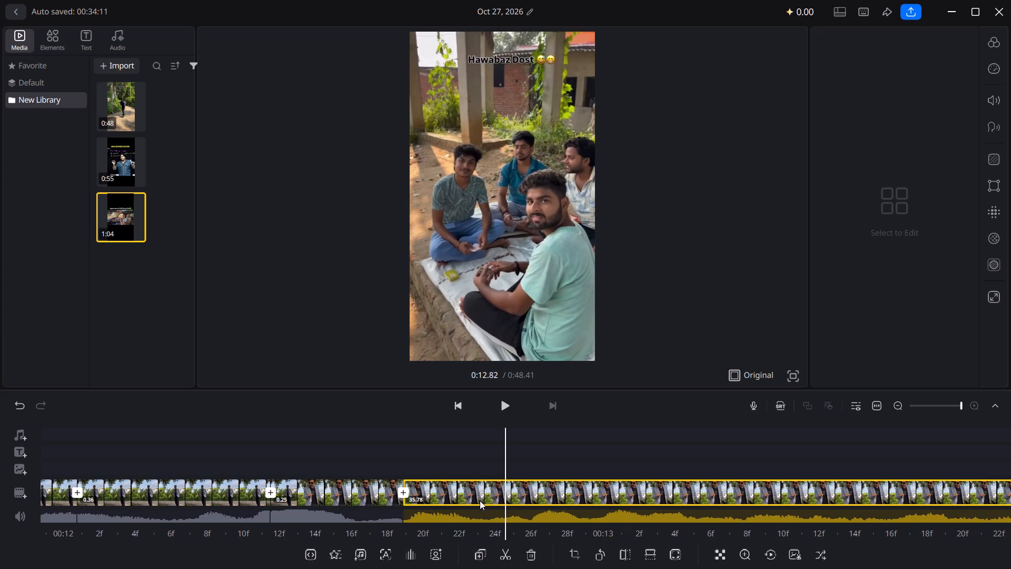
left_click_drag(508, 501, 458, 505)
left_click_drag(492, 504, 440, 507)
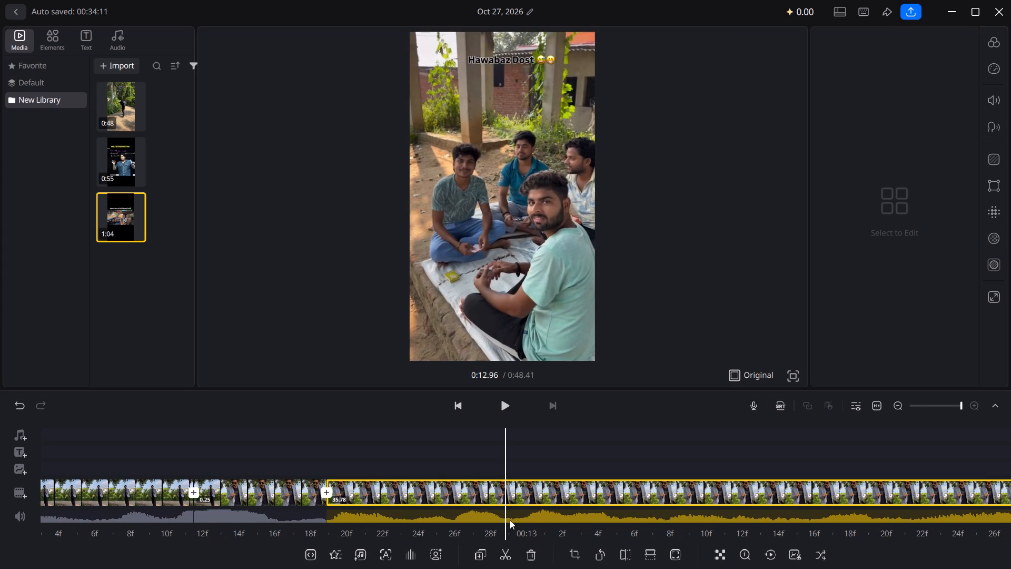
left_click(510, 548)
left_click_drag(517, 523, 400, 518)
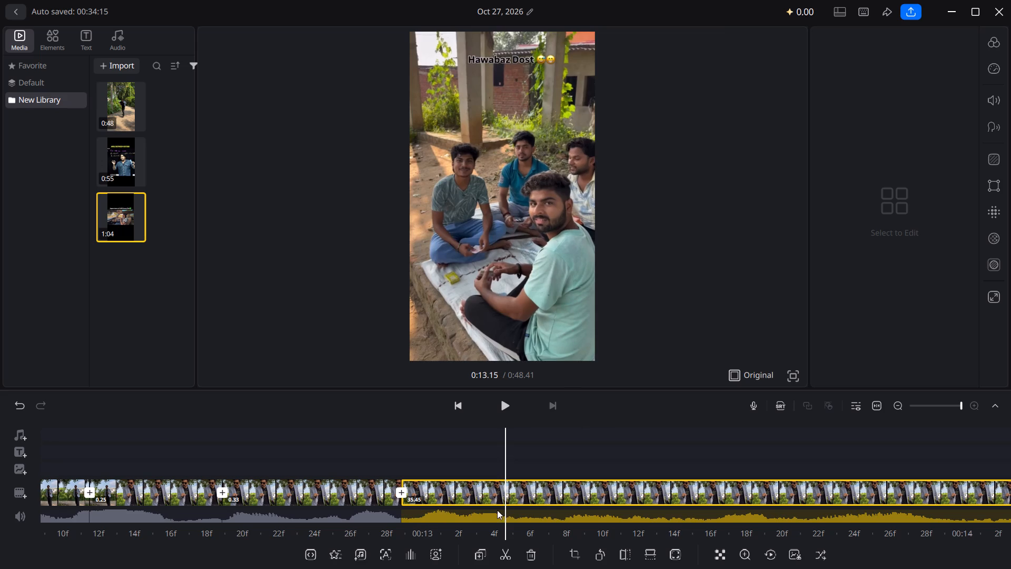
left_click_drag(497, 510, 440, 513)
left_click(507, 550)
Split the remaining clip at 0:13.66 and again at 0:14.09, making segments of 0.42 and 0.43 seconds.
left_click_drag(525, 505, 452, 505)
left_click_drag(516, 501, 448, 504)
left_click_drag(502, 508, 412, 509)
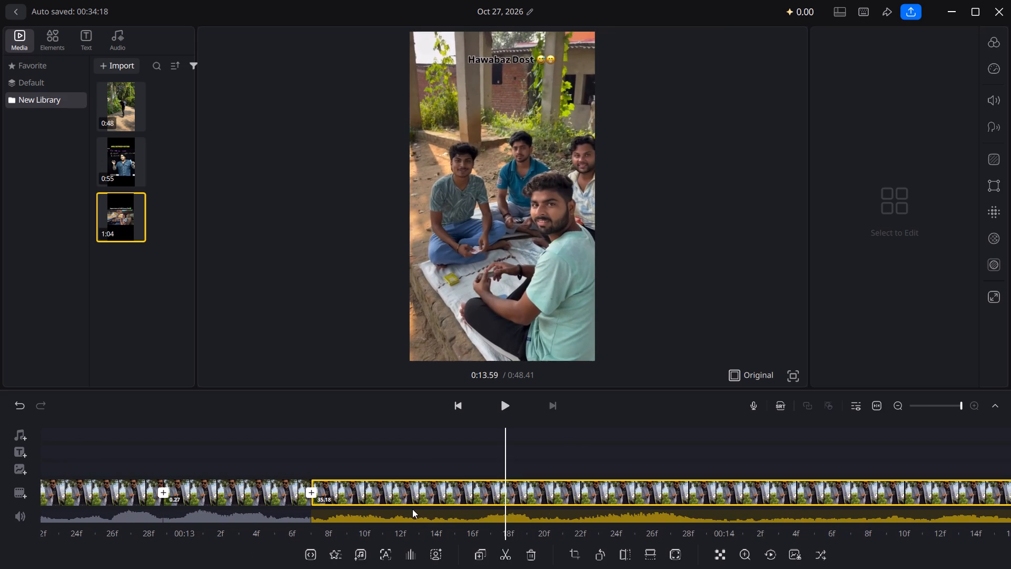
left_click_drag(412, 509, 384, 509)
left_click(500, 554)
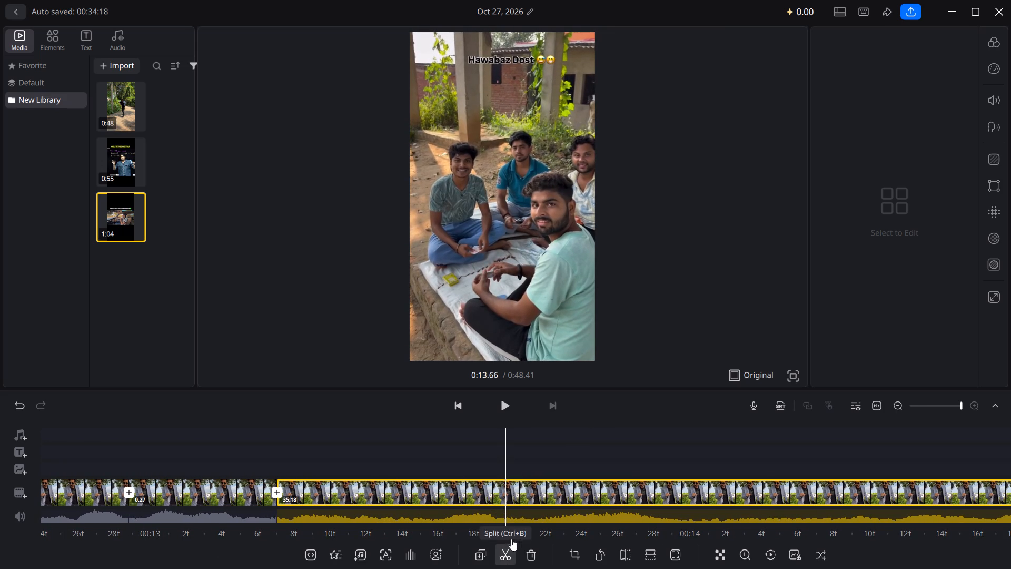
left_click_drag(553, 505, 297, 508)
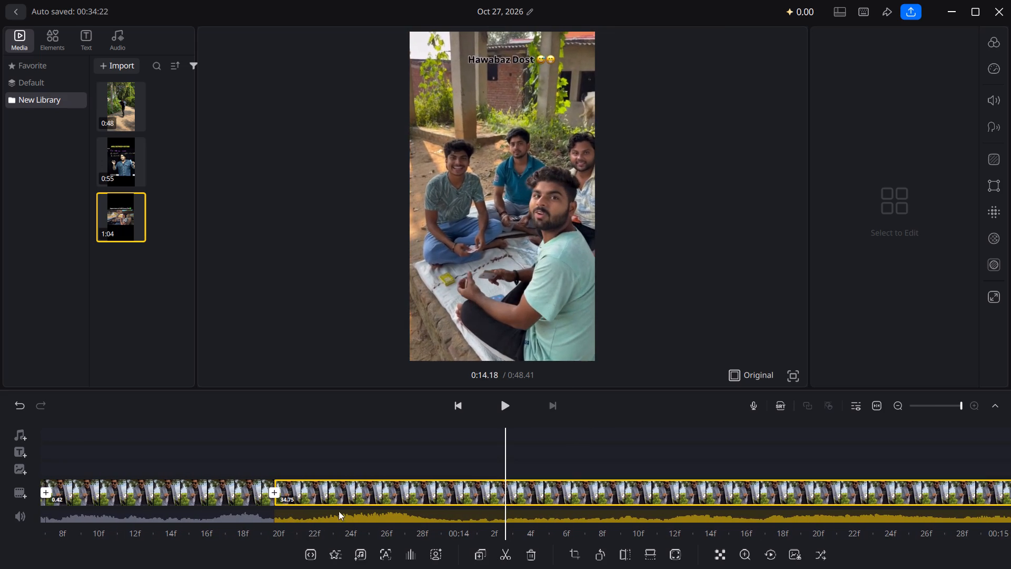
left_click(499, 551)
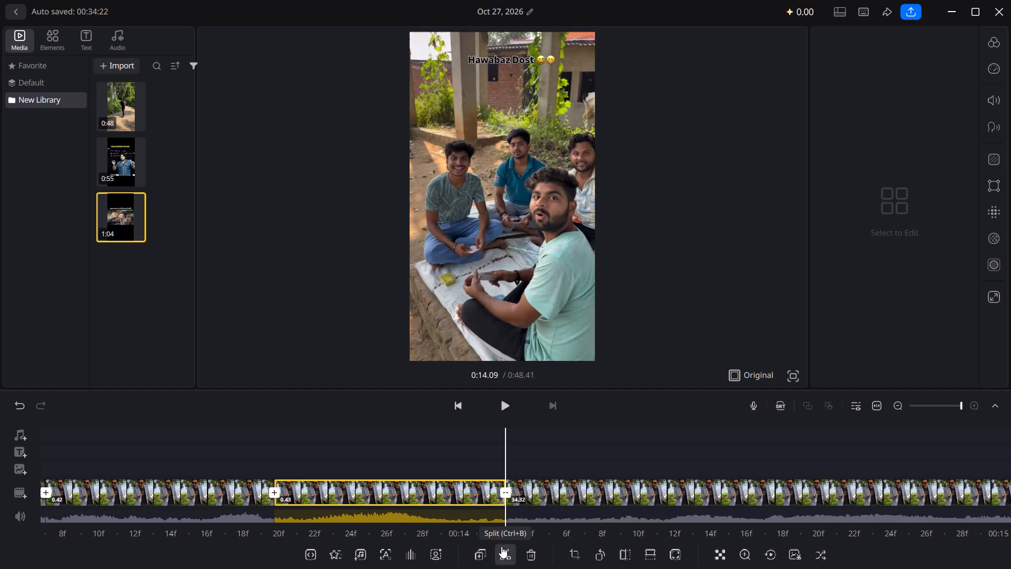
Split the remaining clip at 0:14.51 and again at 0:14.93, making two segments of 0.42 seconds each.
left_click_drag(467, 523, 222, 529)
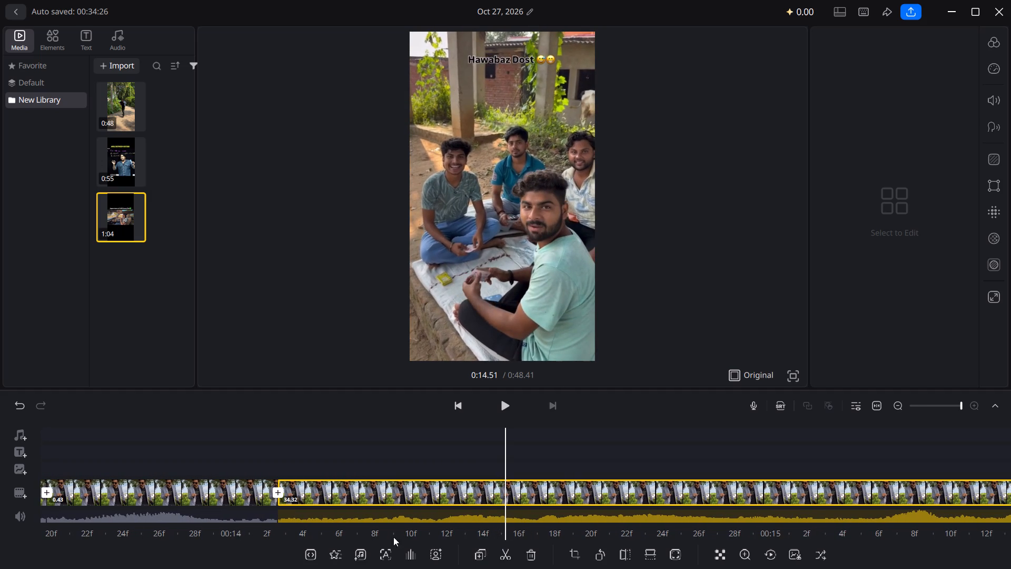
left_click(508, 555)
left_click_drag(502, 507, 264, 513)
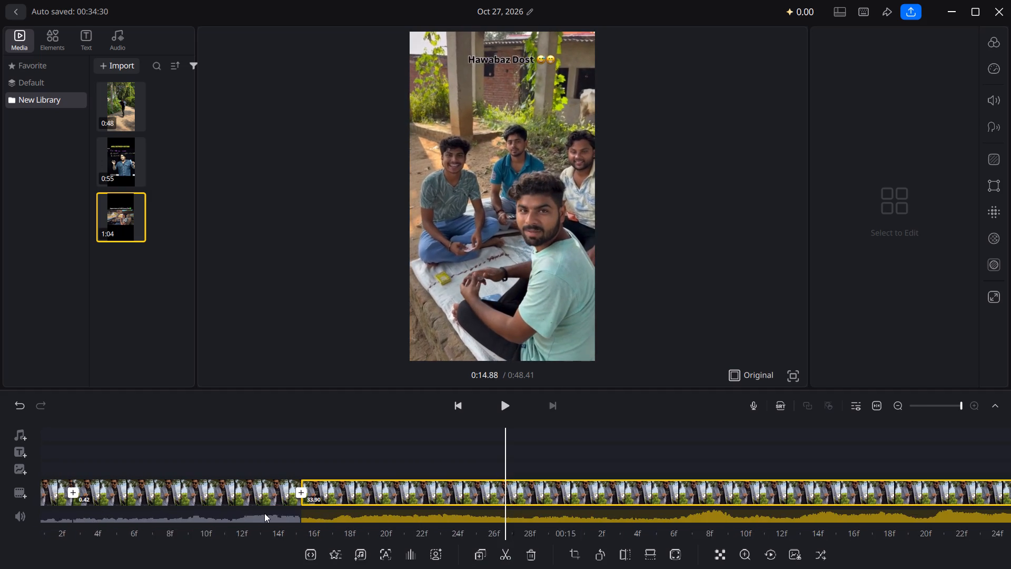
left_click_drag(264, 513, 259, 515)
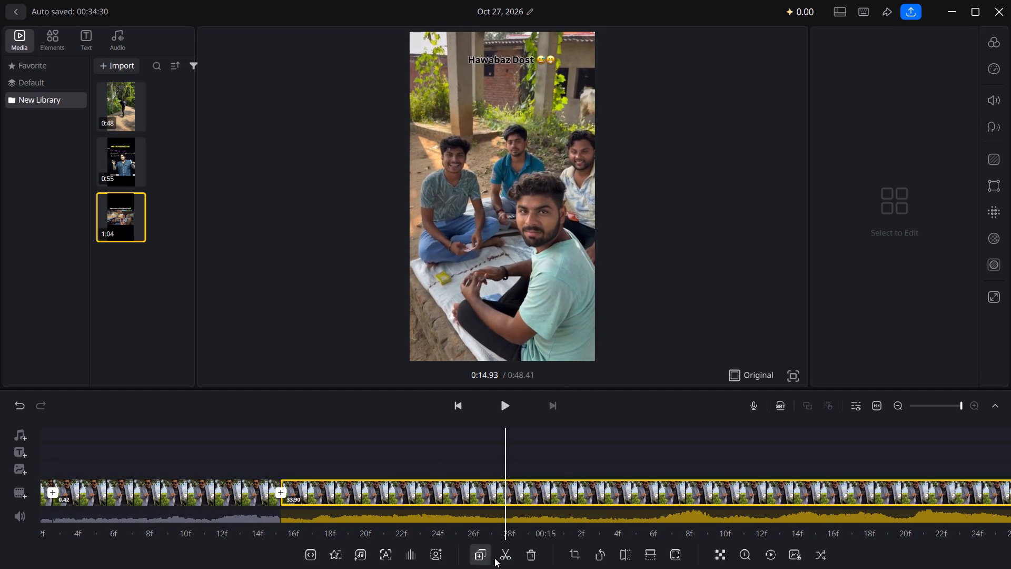
left_click(497, 555)
Split the remaining clip at about 0:15.32 and again at 0:15.77, making segments of 0.40 and 0.45 seconds.
left_click_drag(524, 513, 266, 515)
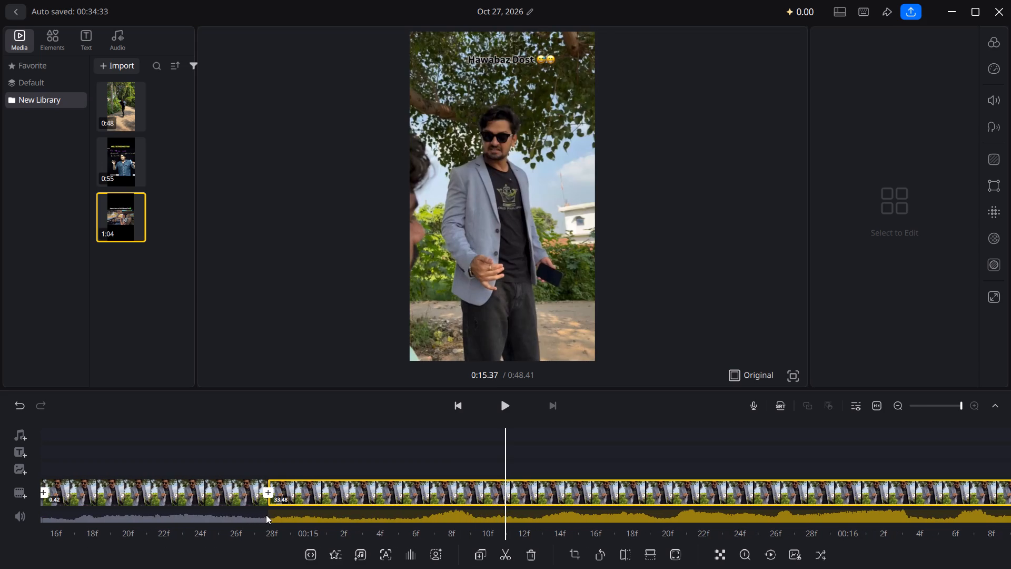
left_click_drag(266, 515, 290, 515)
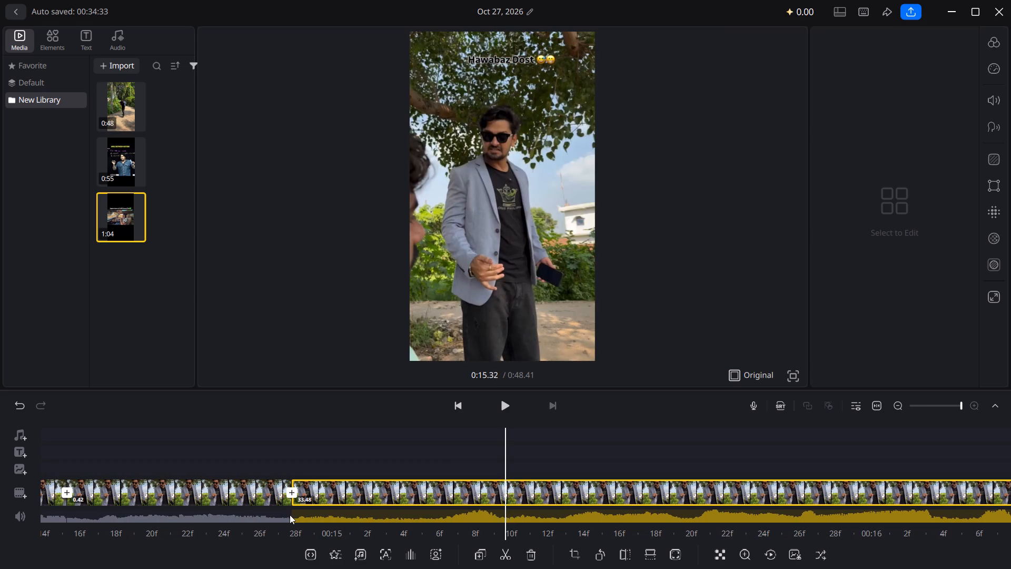
left_click(496, 559)
left_click_drag(544, 515, 450, 512)
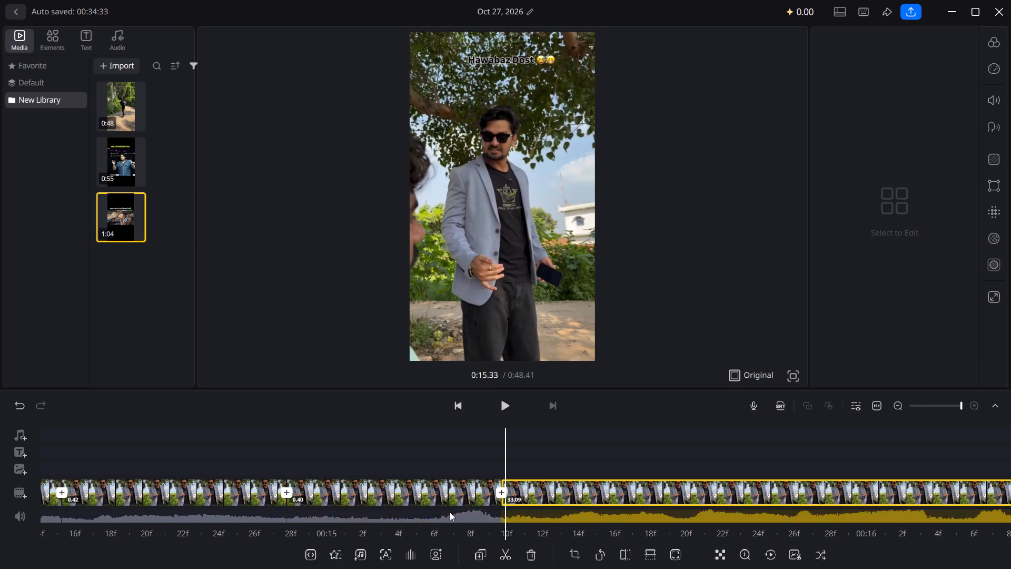
left_click_drag(450, 512, 316, 515)
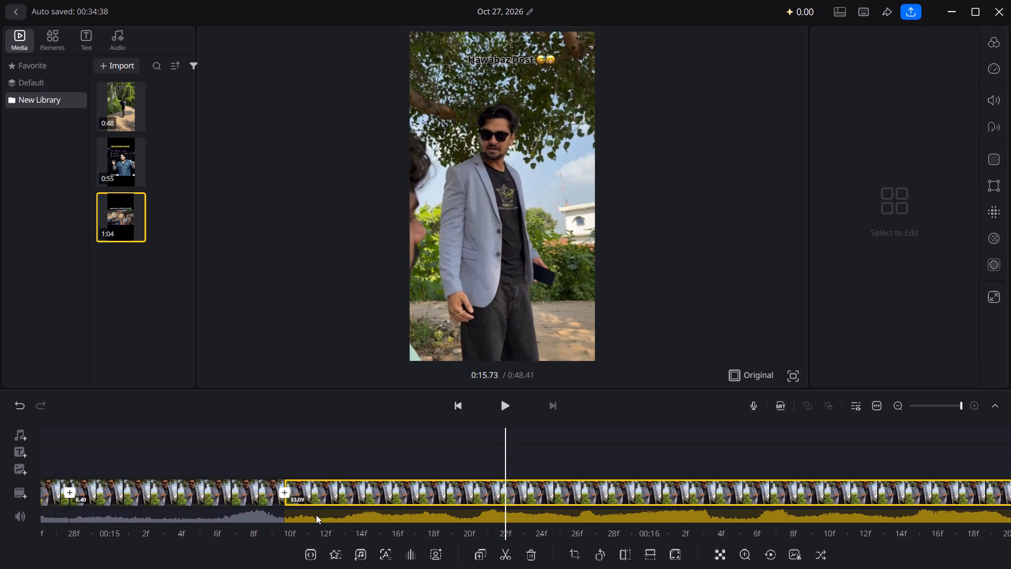
left_click_drag(316, 515, 291, 516)
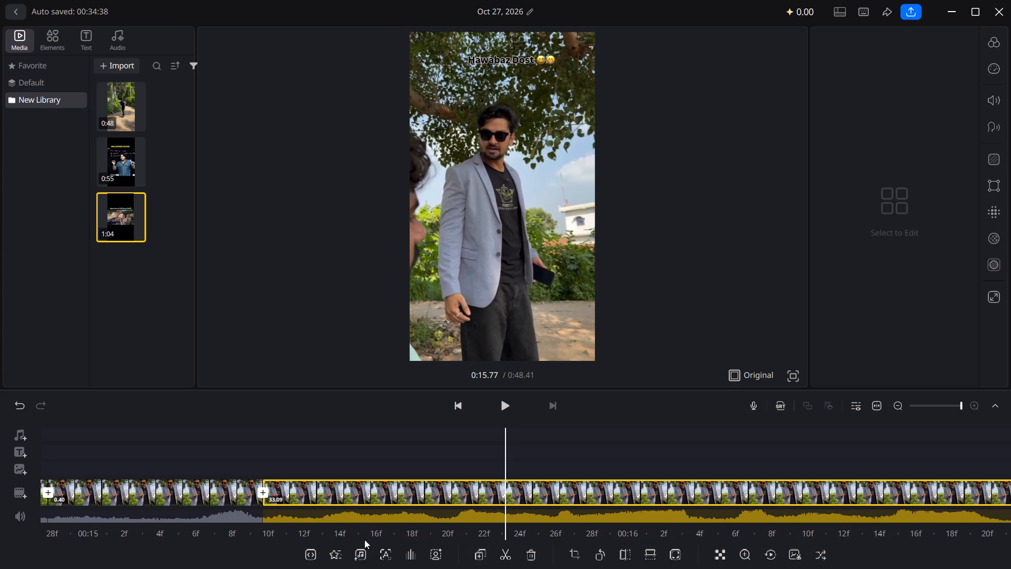
left_click(496, 553)
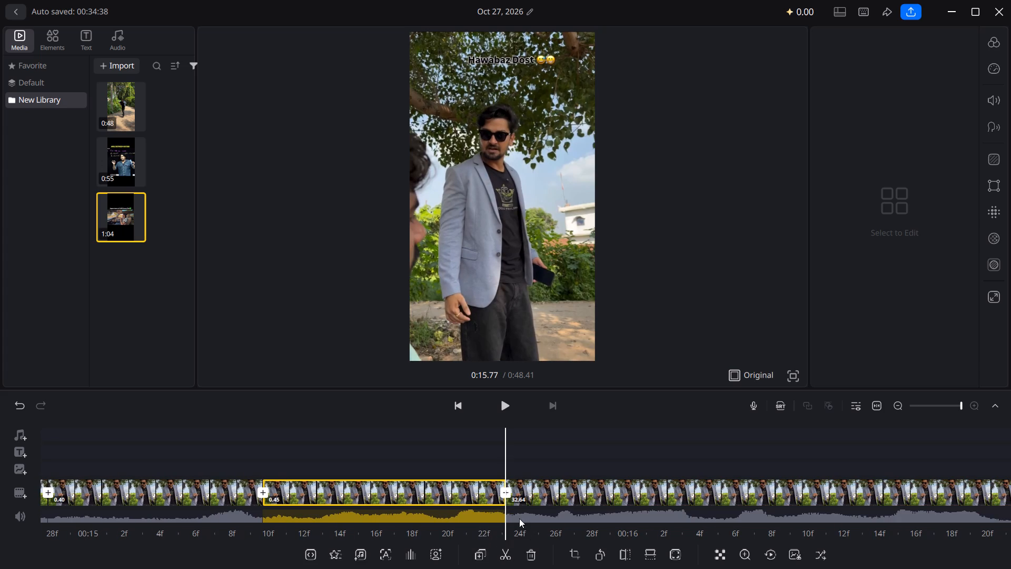
Split the remaining 32.64-second clip at 0:16.19 to make a 0.42-second segment.
left_click_drag(521, 506, 320, 513)
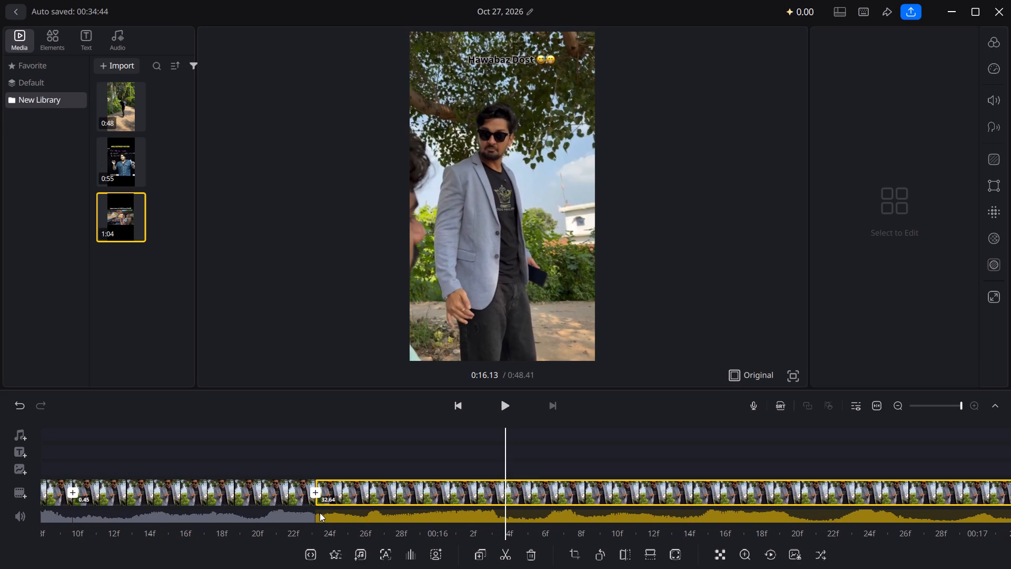
left_click_drag(426, 511, 380, 514)
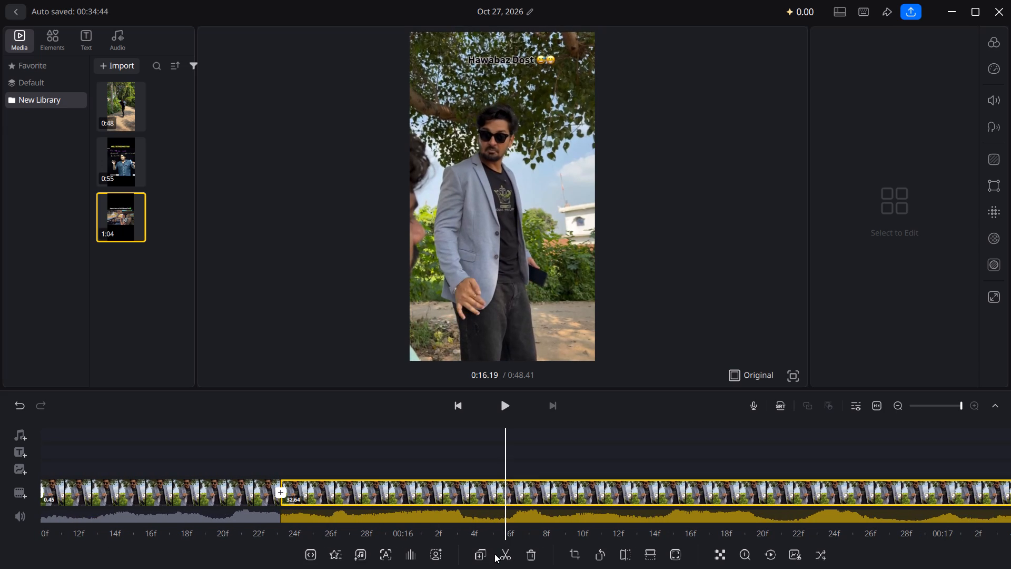
left_click(498, 554)
Split the remaining clip at 0:16.66 and again just past 0:17, making segments of 0.47 and 0.39 seconds.
left_click_drag(518, 522, 393, 515)
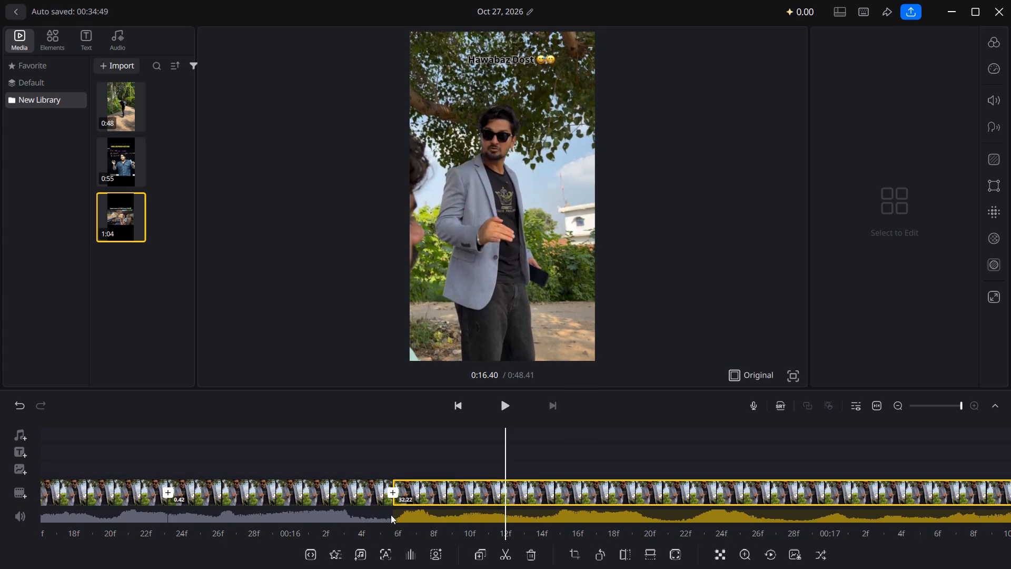
left_click_drag(386, 515, 333, 515)
left_click_drag(414, 506, 296, 517)
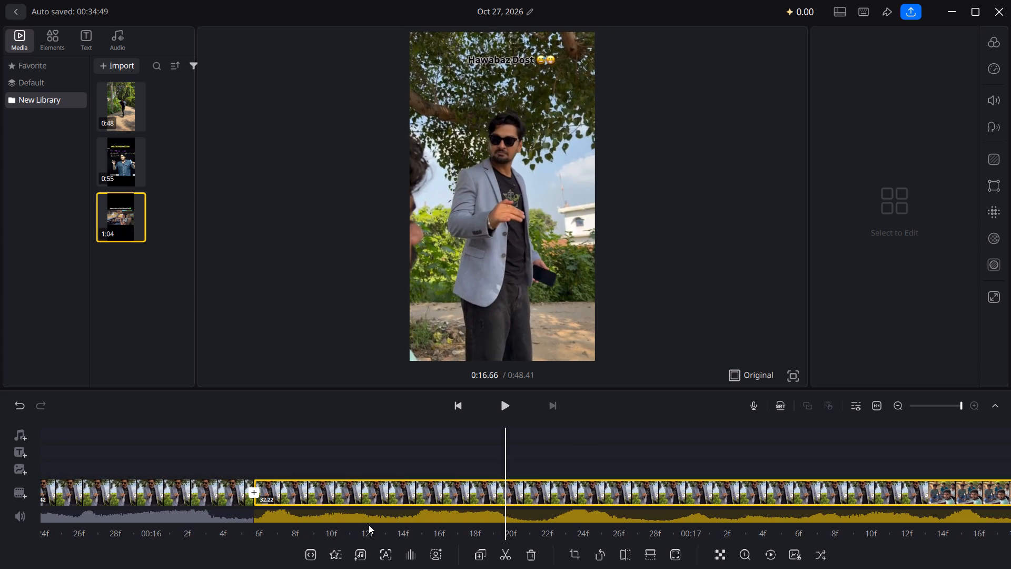
left_click(497, 553)
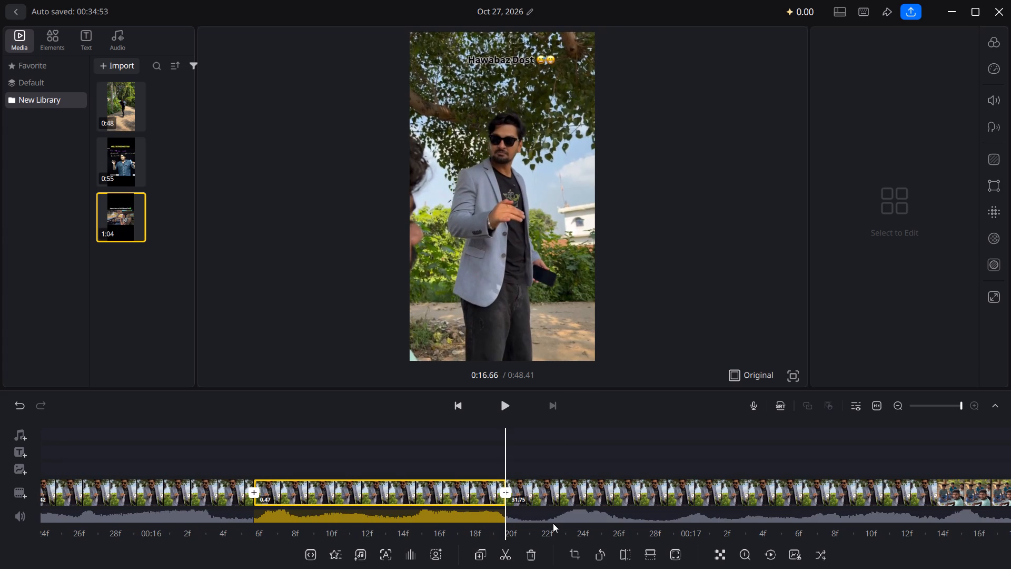
left_click_drag(560, 454, 399, 510)
left_click_drag(326, 526, 301, 531)
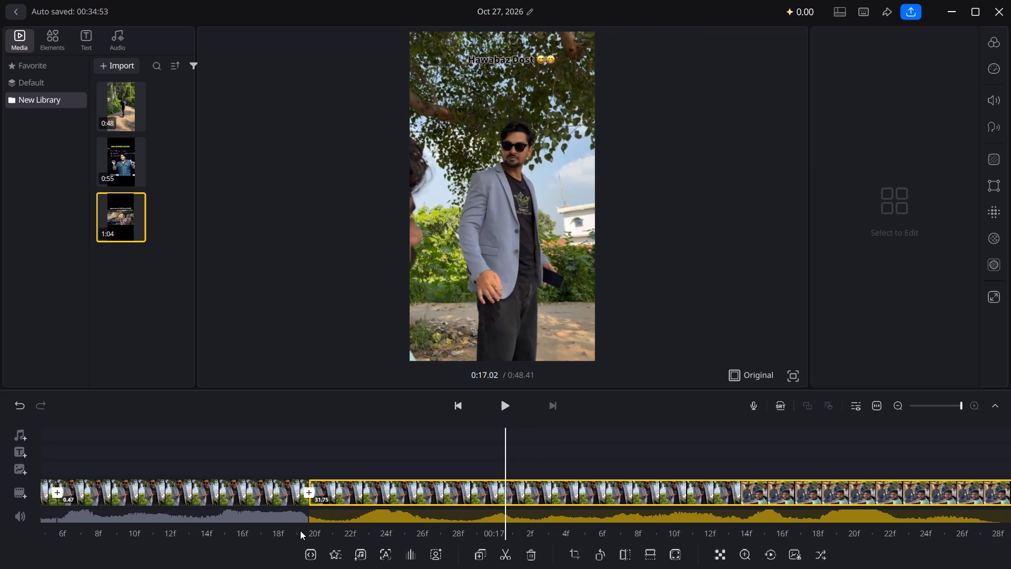
left_click_drag(442, 473, 411, 493)
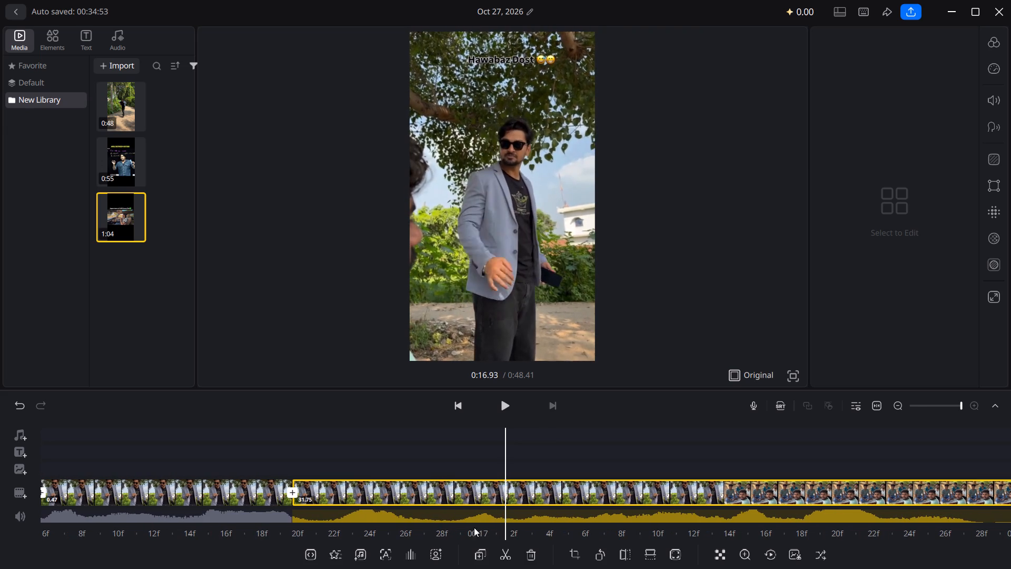
left_click(504, 554)
Split the remaining clip at 0:17.40 and again at 0:17.80, making segments of 0.35 and 0.40 seconds.
left_click_drag(540, 505, 376, 536)
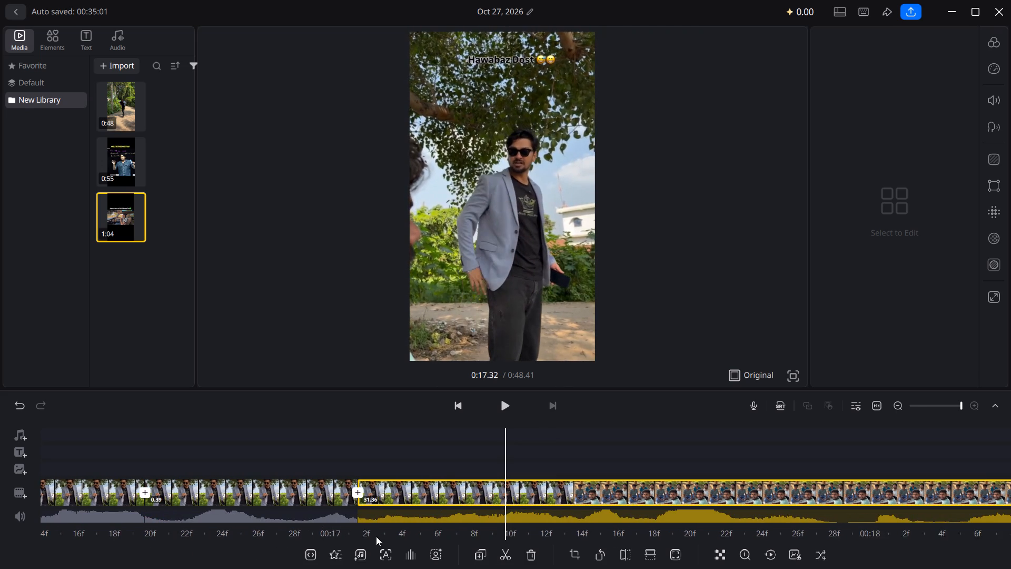
left_click_drag(376, 536, 340, 543)
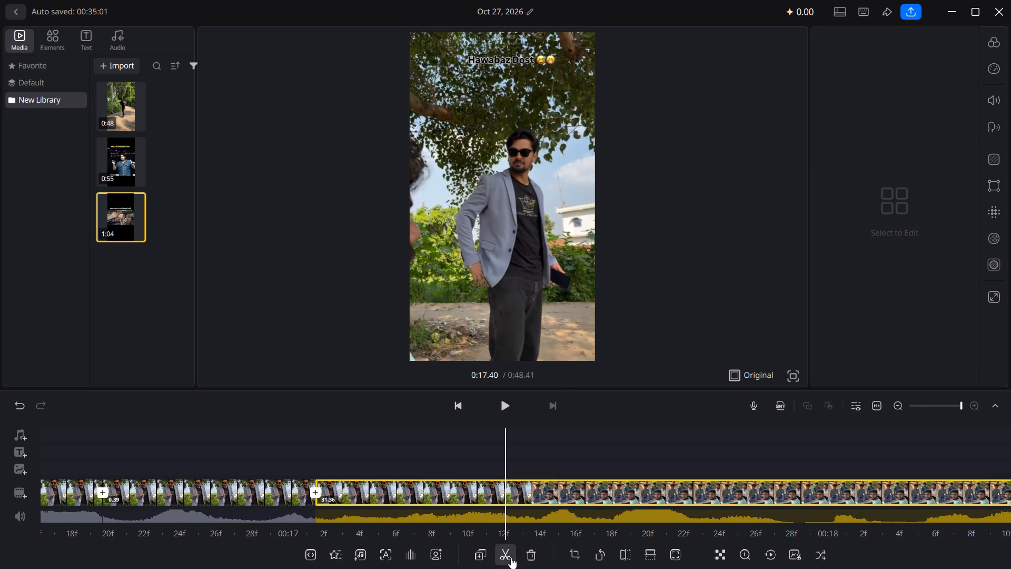
left_click(511, 557)
left_click_drag(520, 516, 399, 543)
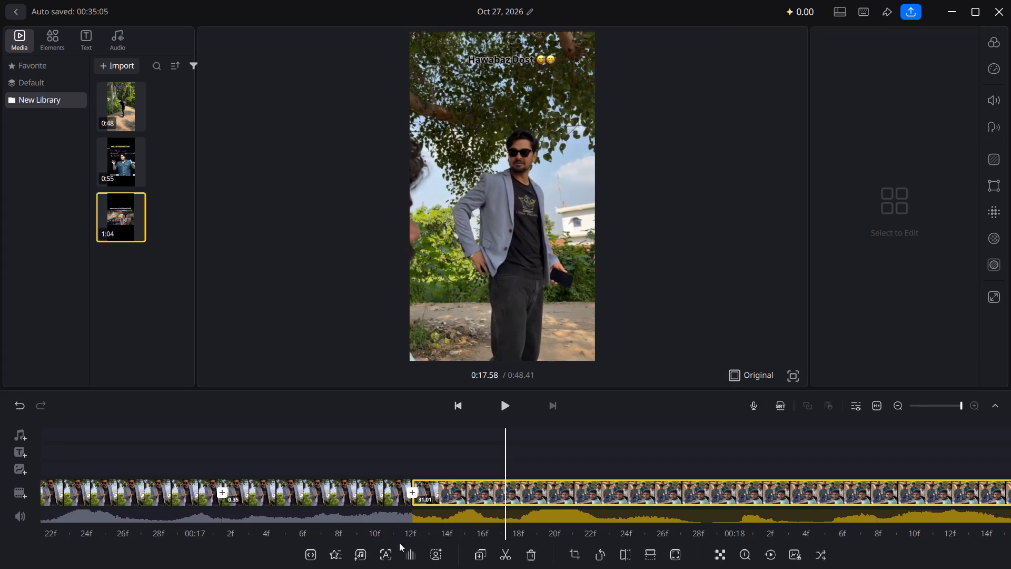
left_click_drag(399, 543, 304, 564)
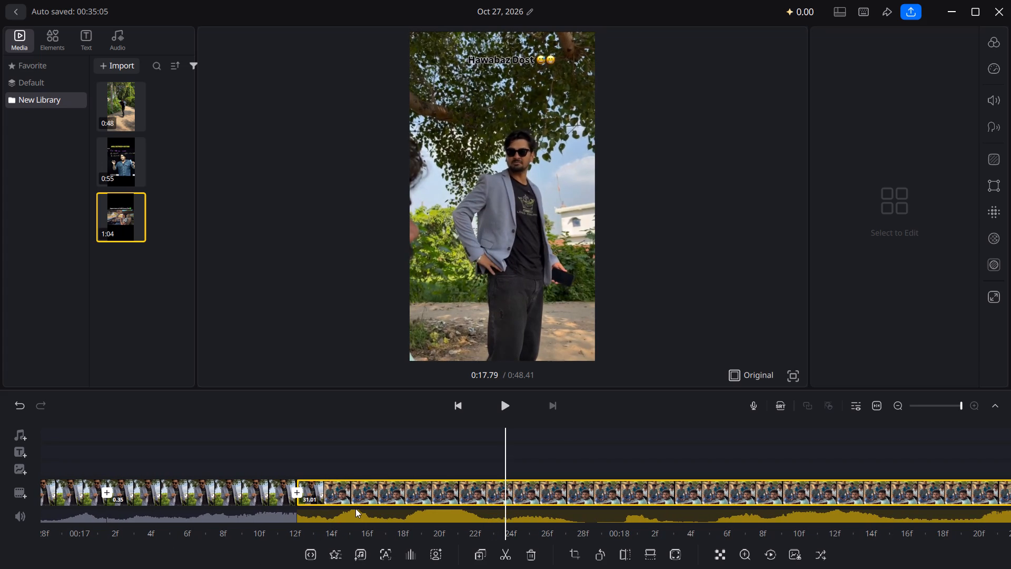
left_click_drag(350, 510, 336, 515)
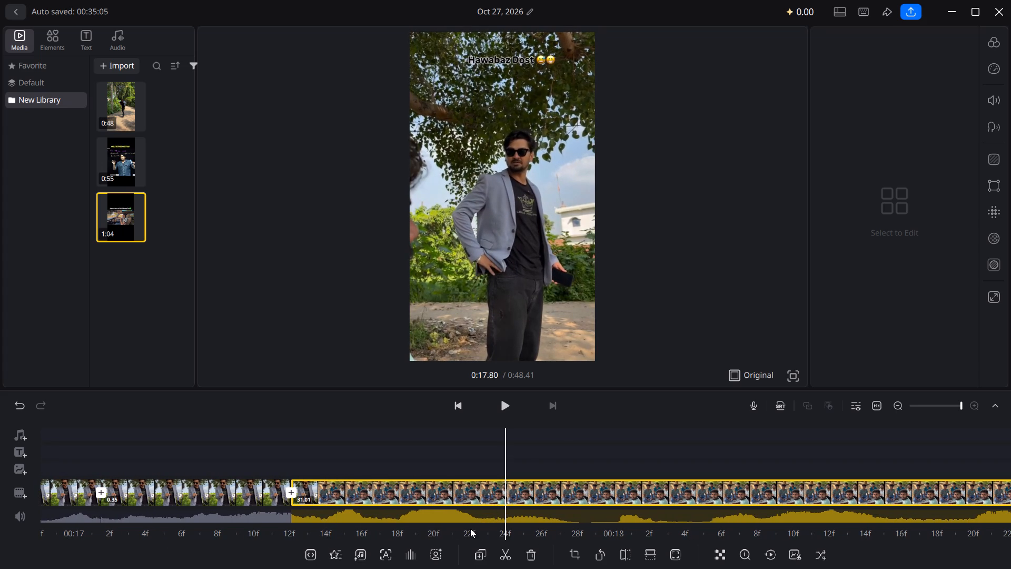
left_click(501, 545)
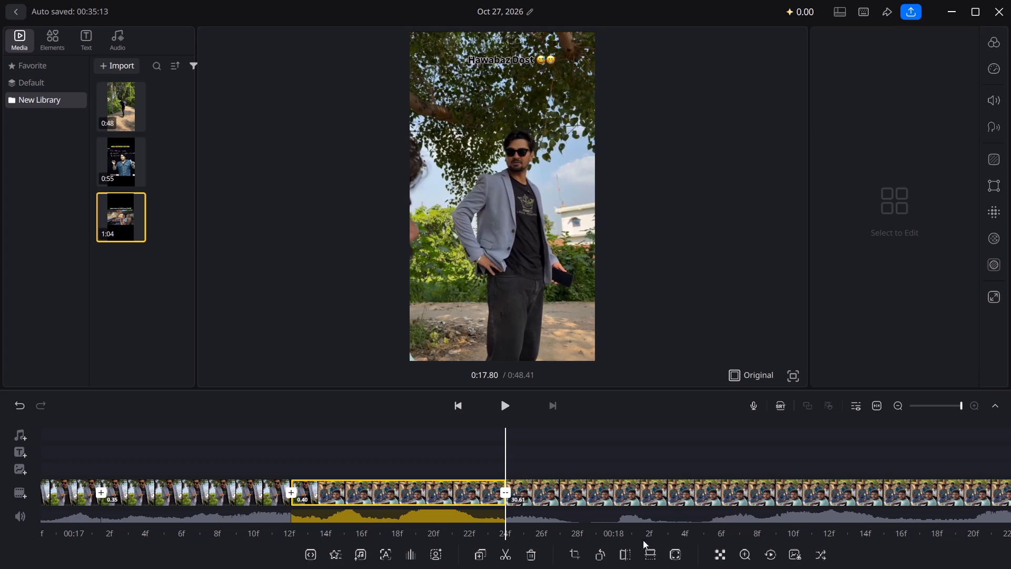
Split the remaining clip at 0:18.19 and again at 0:18.60, making segments of 0.39 and 0.41 seconds.
left_click_drag(595, 473, 386, 498)
left_click_drag(503, 487, 479, 493)
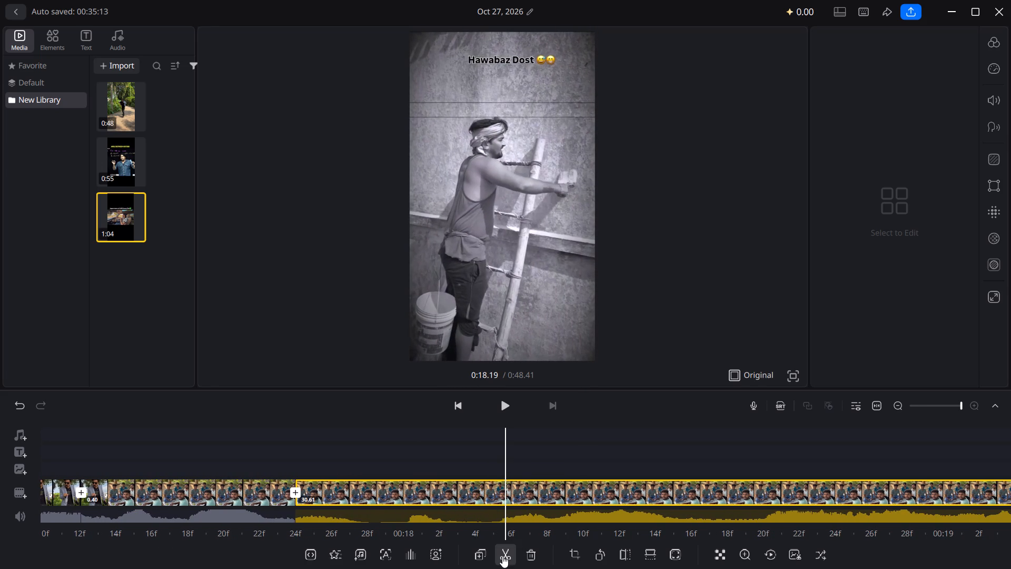
left_click(502, 556)
left_click_drag(574, 445, 345, 513)
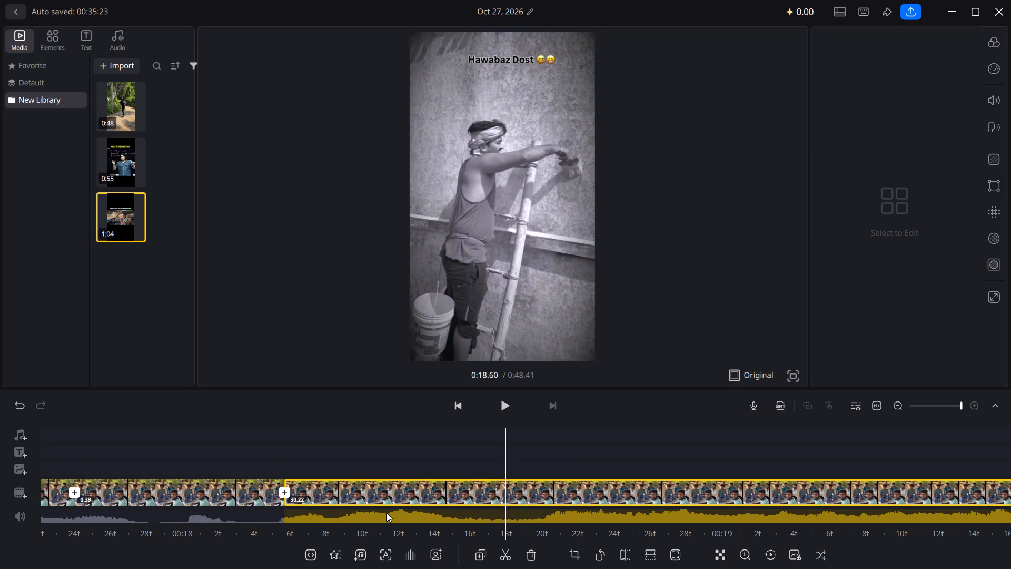
left_click(507, 558)
Split the remaining clip at 0:18.99 and again about a third of a second past 0:19, making segments of 0.39 and 0.35 seconds.
left_click_drag(539, 498, 481, 513)
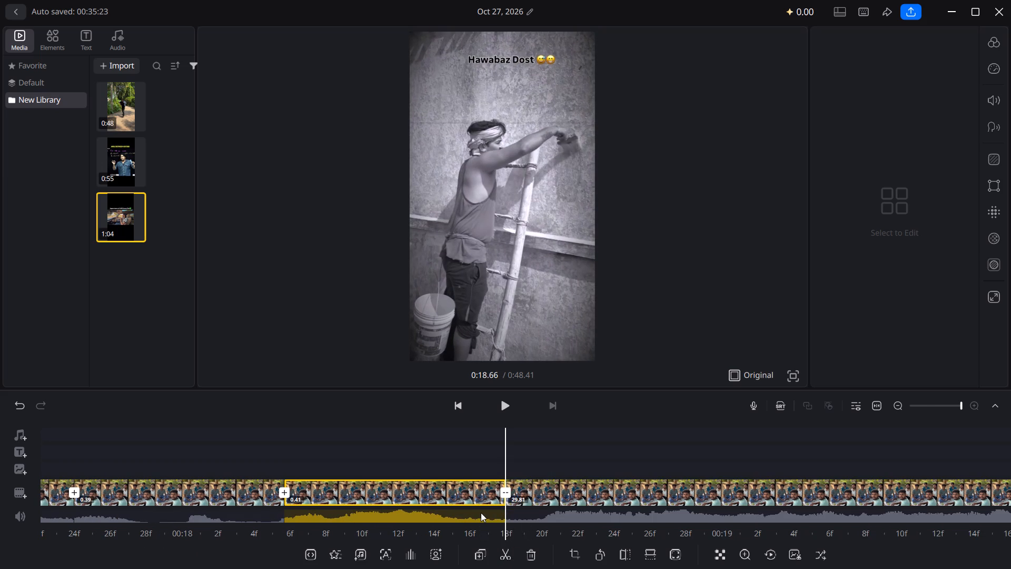
left_click_drag(481, 513, 314, 540)
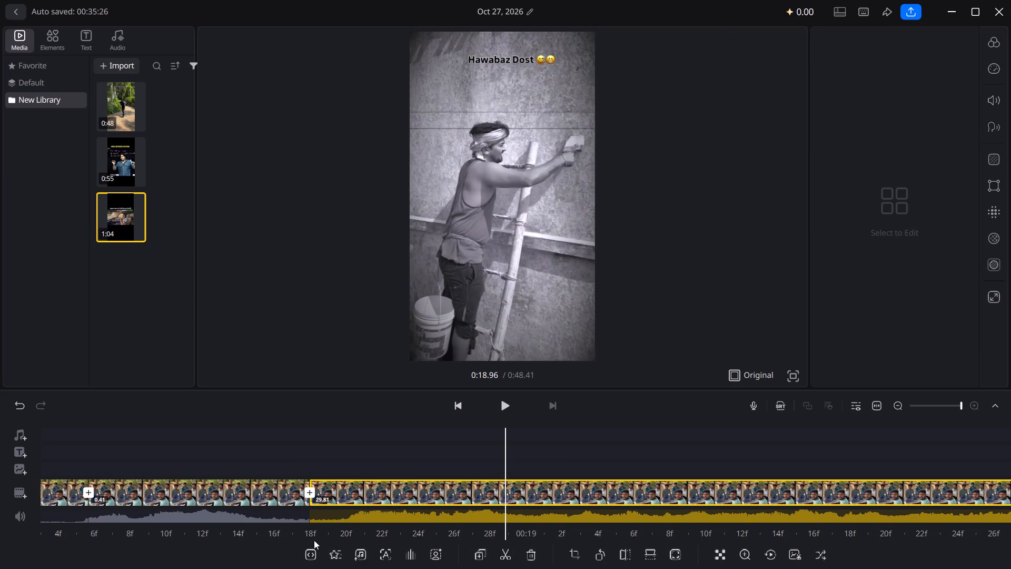
left_click_drag(314, 540, 298, 542)
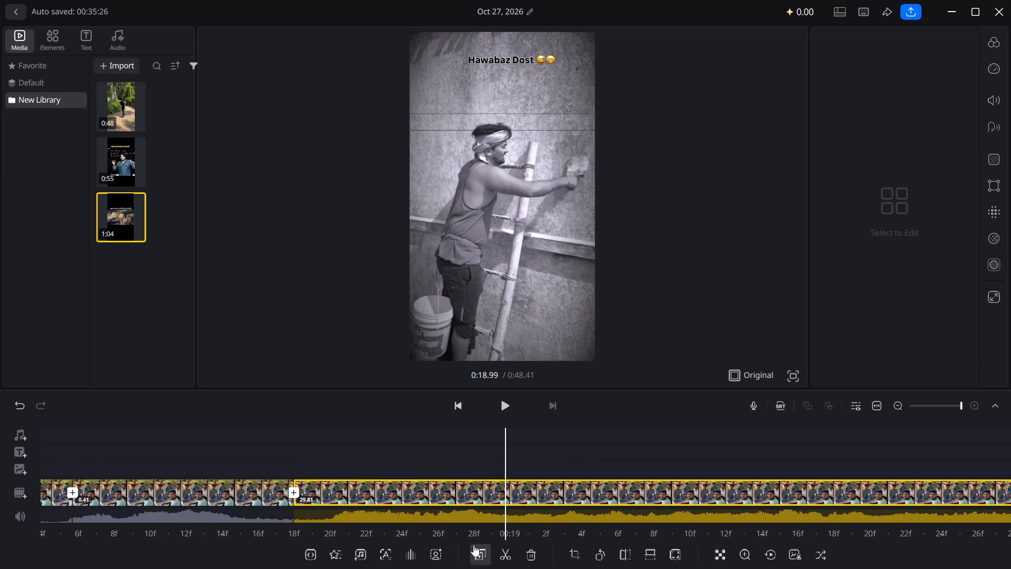
left_click(501, 549)
left_click_drag(543, 488, 382, 521)
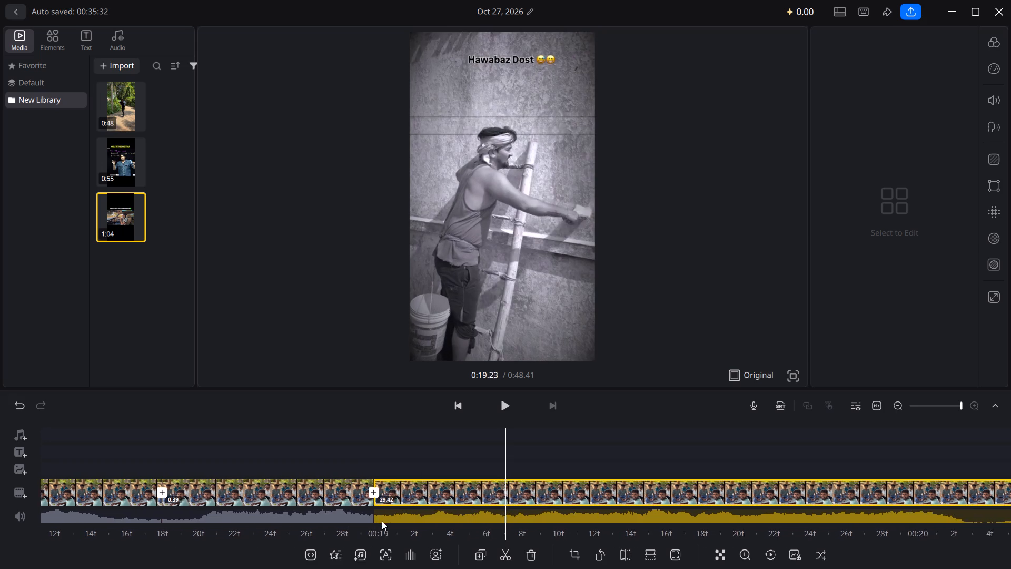
left_click_drag(382, 521, 340, 528)
left_click(500, 545)
Split the remaining clip at 0:19.74 and again at 0:20.11, making segments of 0.40 and 0.37 seconds.
left_click_drag(552, 483, 541, 486)
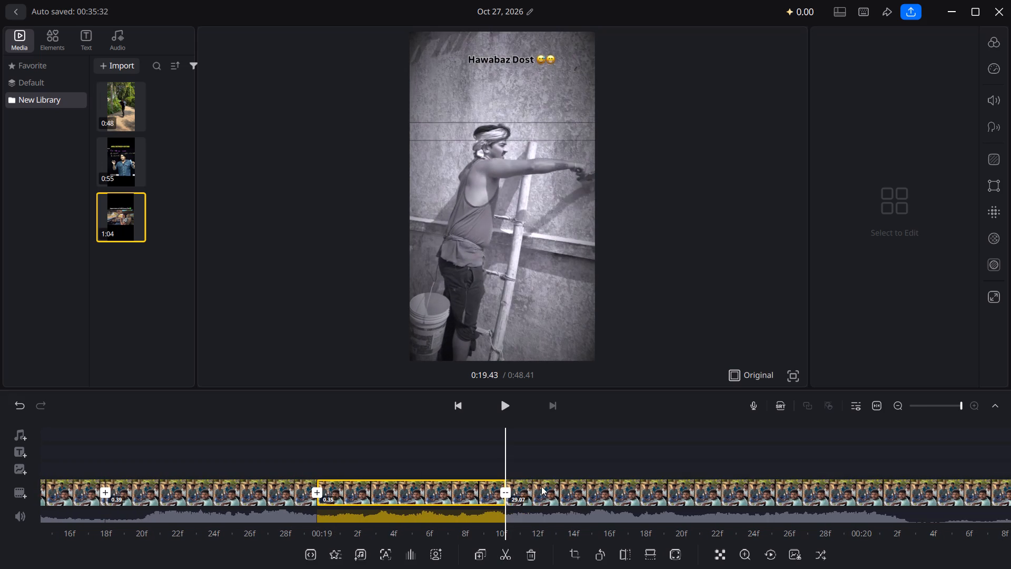
left_click_drag(541, 486, 356, 520)
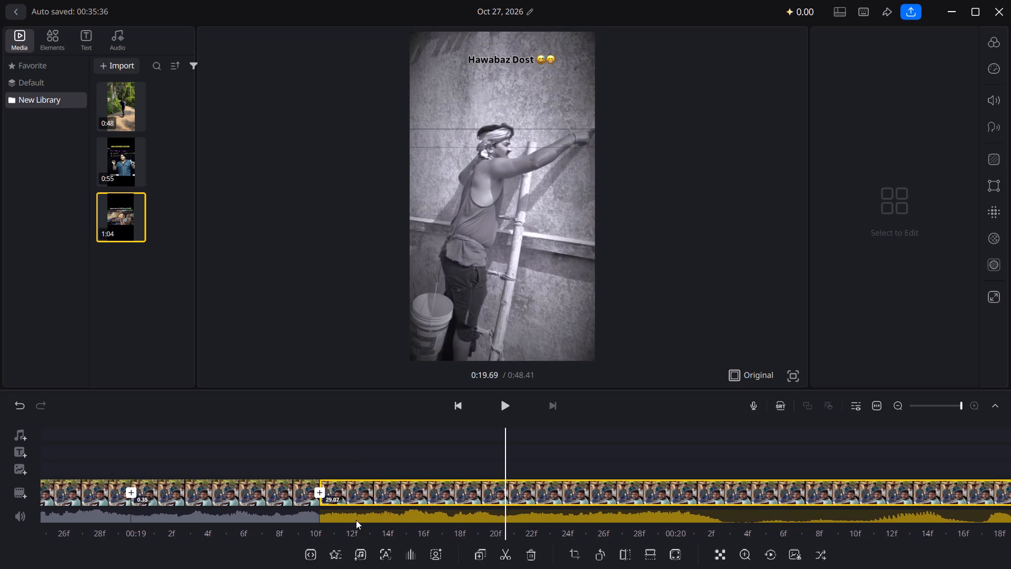
left_click_drag(356, 520, 347, 522)
left_click(342, 523)
left_click_drag(331, 526, 307, 531)
left_click(500, 555)
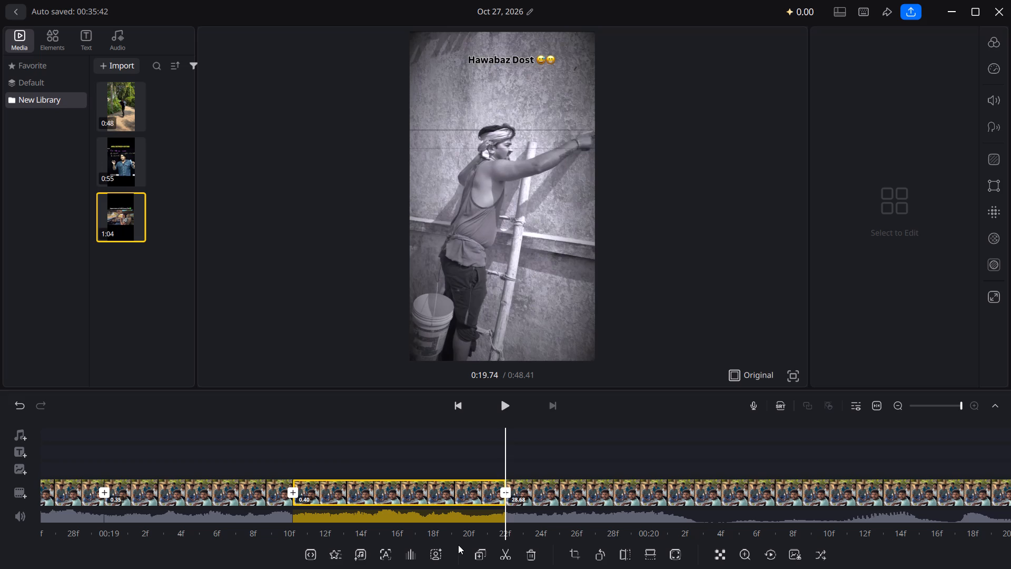
left_click_drag(586, 457, 483, 479)
left_click_drag(460, 479, 334, 493)
left_click_drag(442, 479, 487, 479)
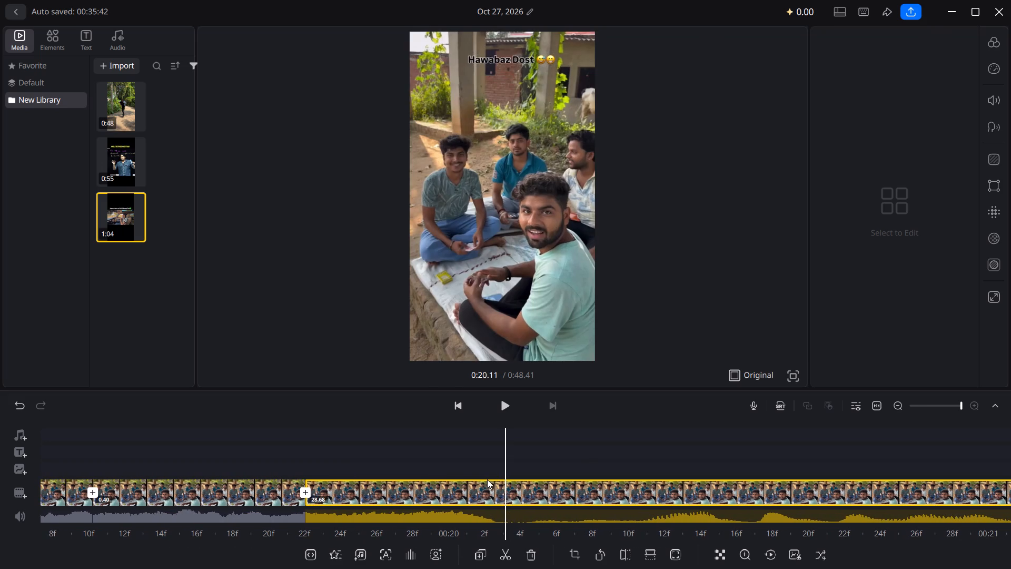
left_click(503, 562)
Split the remaining clip at 0:20.50 and again at 0:20.90, making two segments of 0.40 seconds each.
left_click_drag(564, 475, 458, 495)
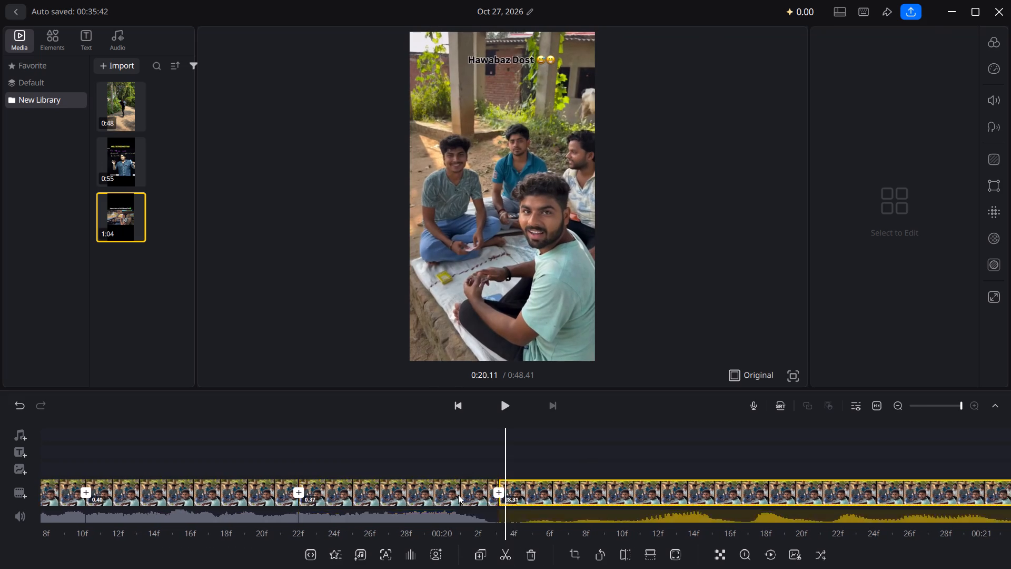
left_click_drag(458, 495, 378, 497)
left_click_drag(464, 496, 415, 502)
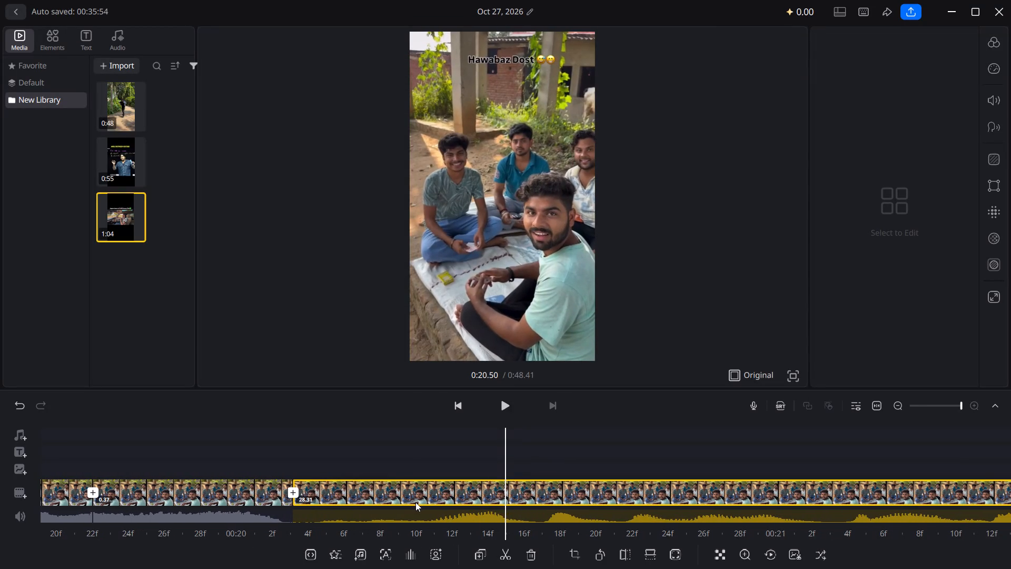
left_click_drag(415, 502, 413, 502)
left_click(504, 559)
left_click_drag(524, 509, 451, 515)
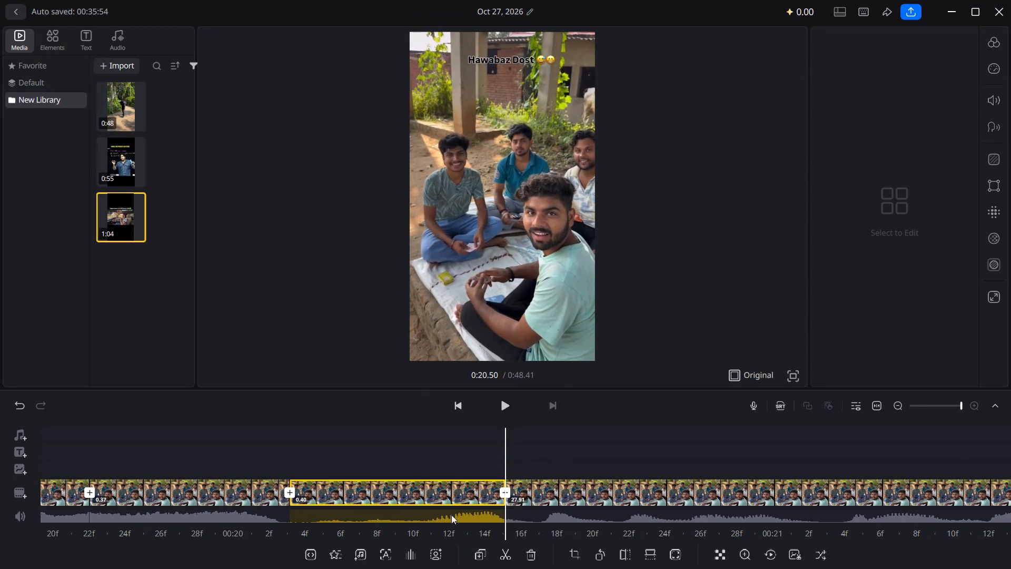
left_click_drag(451, 515, 349, 517)
left_click_drag(406, 509, 363, 512)
left_click_drag(338, 512, 311, 516)
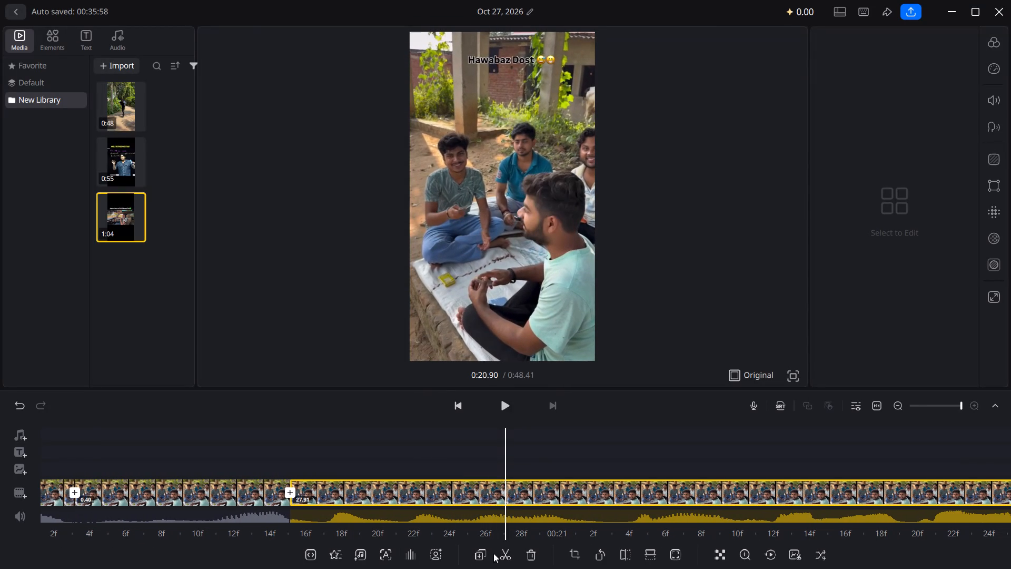
left_click(500, 554)
Split the remaining clip at 0:21.28 and again at 0:21.71, making the first of these segments 0.38 seconds long.
left_click_drag(533, 499, 340, 509)
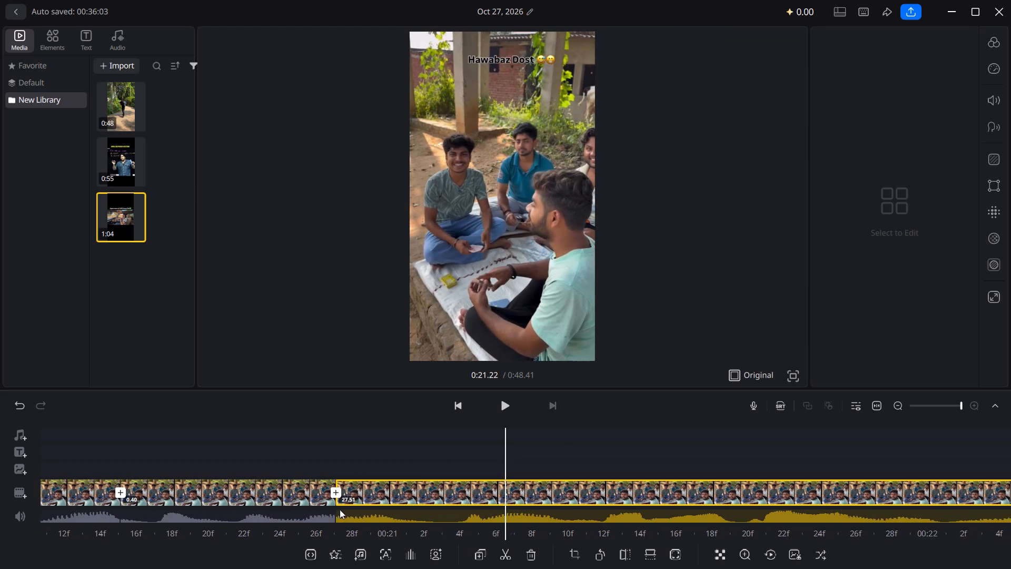
left_click_drag(340, 509, 308, 511)
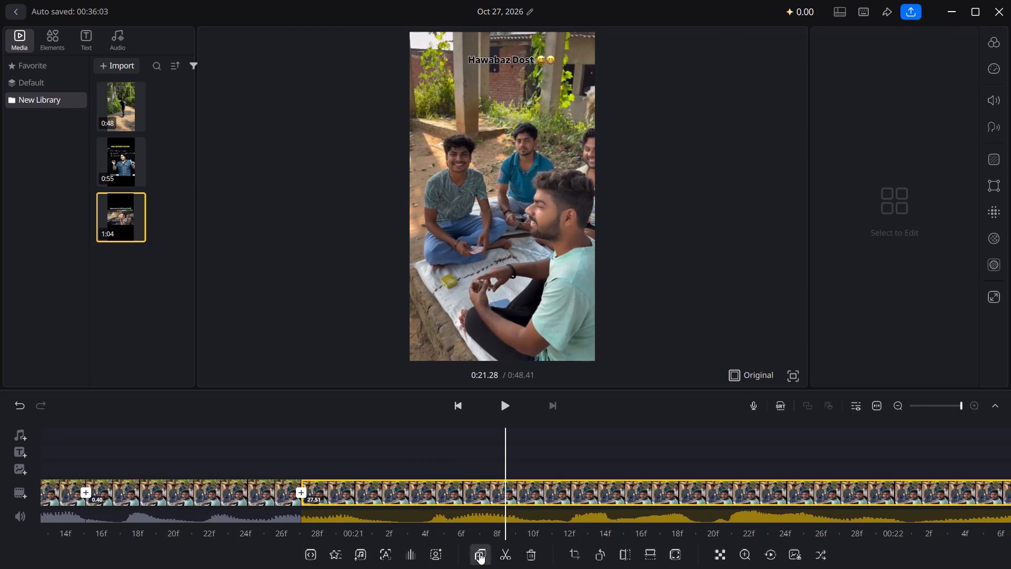
left_click(508, 550)
left_click_drag(556, 504, 368, 510)
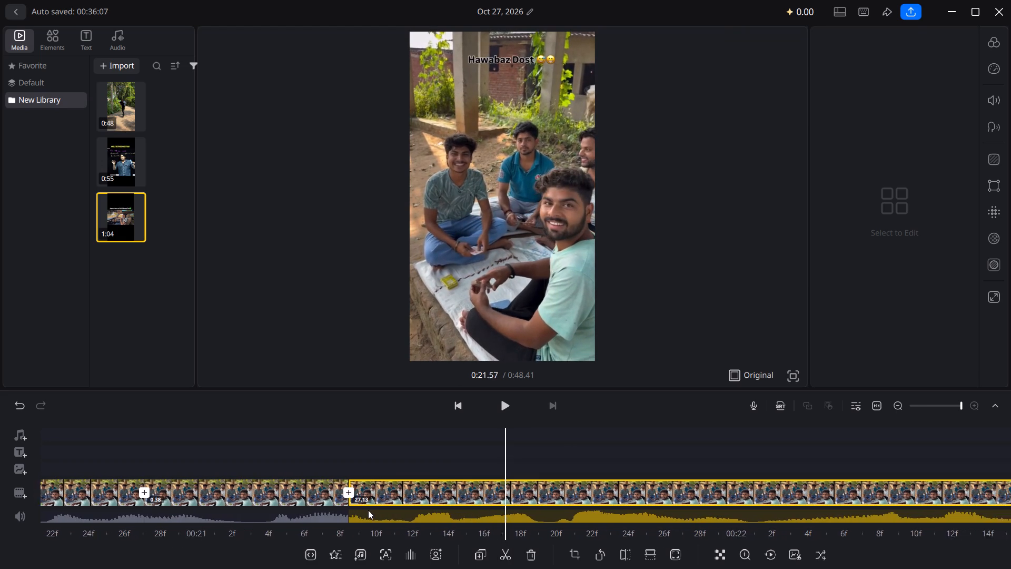
left_click_drag(368, 510, 358, 511)
left_click_drag(521, 518, 451, 521)
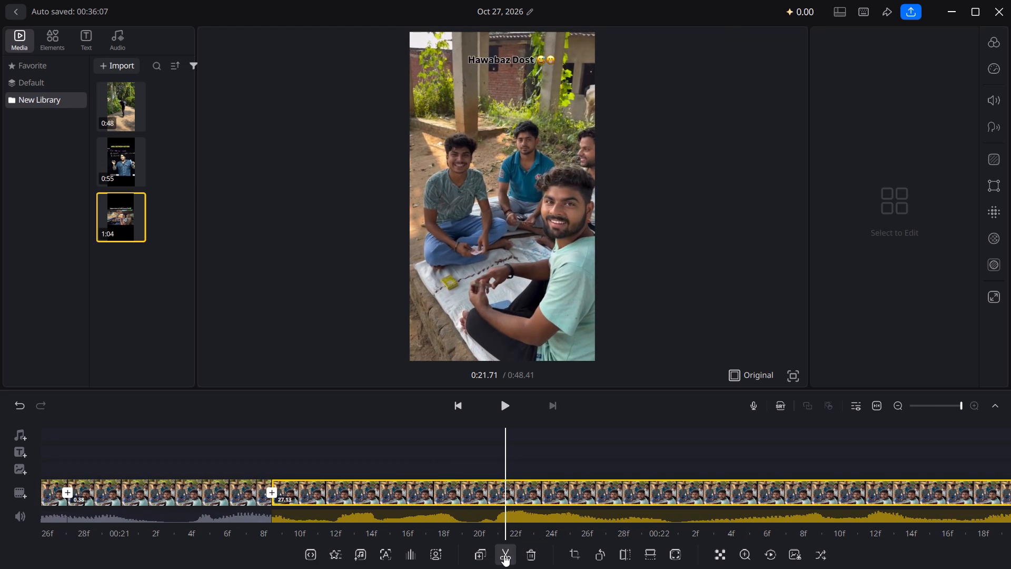
left_click(503, 555)
Split the remaining clip at about 0:22.2 and again at about 0:22.7, making the second segment 0.51 seconds long.
left_click_drag(593, 499, 439, 507)
left_click_drag(492, 499, 393, 510)
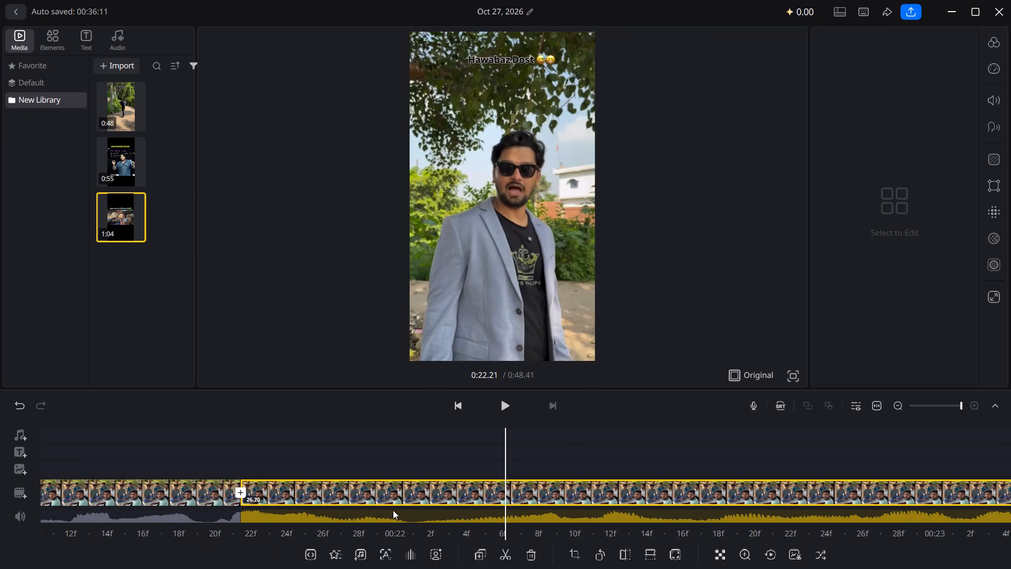
left_click_drag(393, 510, 409, 510)
left_click(498, 554)
left_click_drag(561, 495, 499, 499)
left_click_drag(582, 493, 424, 503)
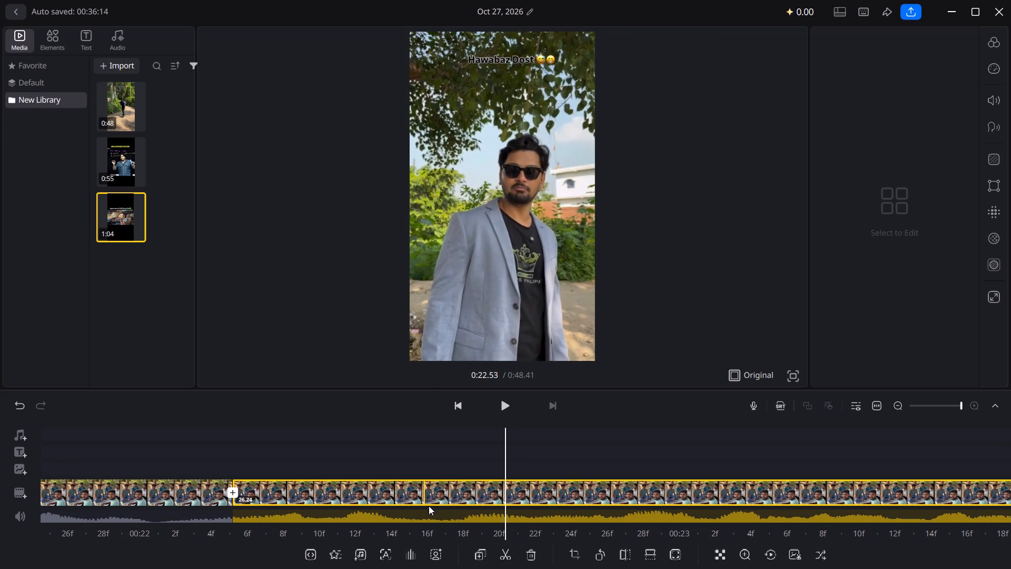
left_click(504, 549)
Split the remaining 25.73-second clip at 0:23.15 to make a 0.47-second segment.
left_click_drag(569, 495, 435, 495)
left_click_drag(483, 494, 376, 497)
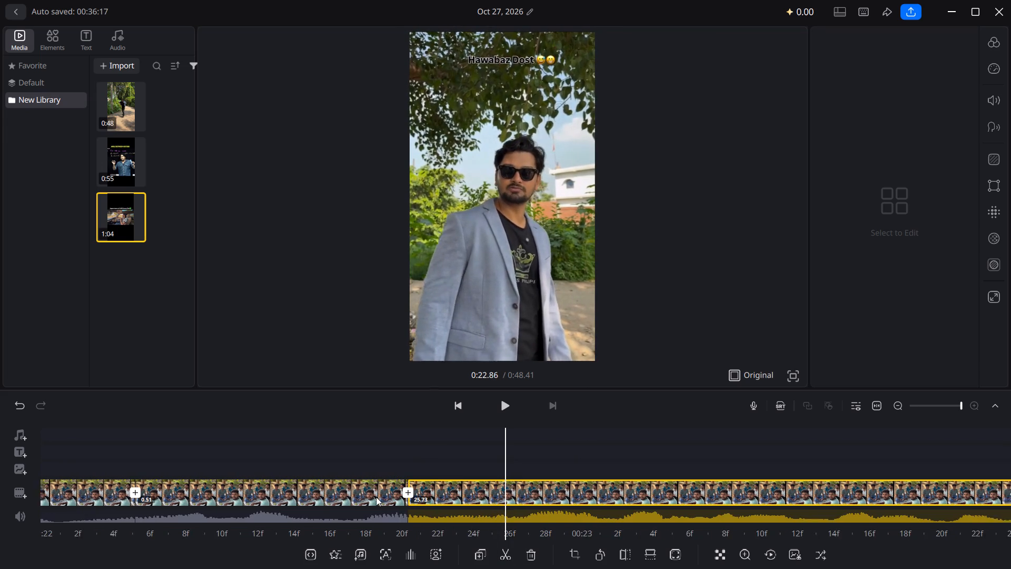
left_click_drag(376, 497, 305, 505)
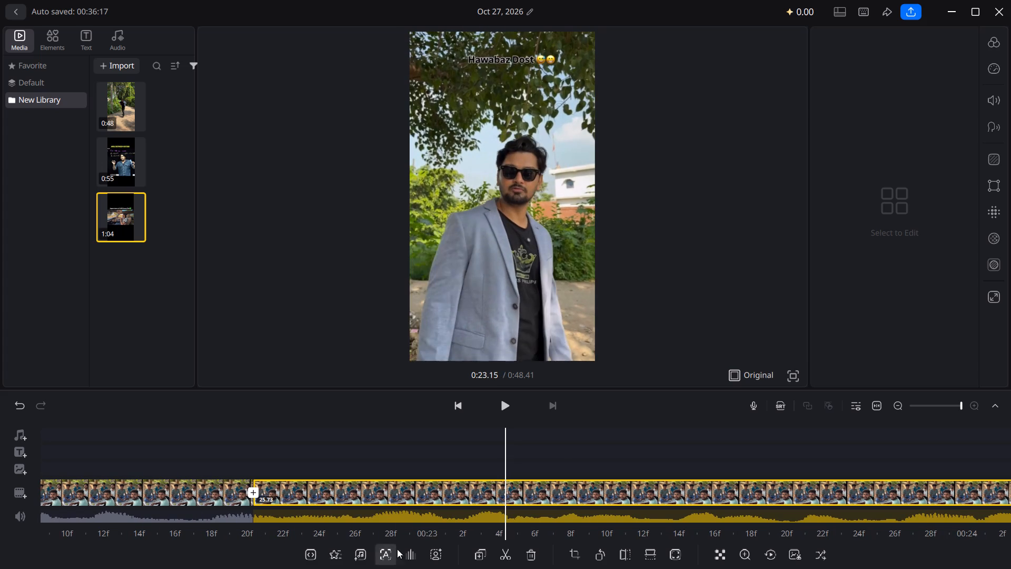
left_click(497, 552)
Split the remaining clip at 0:23.58 and again at 0:23.97, making segments of 0.43 and 0.40 seconds.
left_click_drag(493, 507, 301, 507)
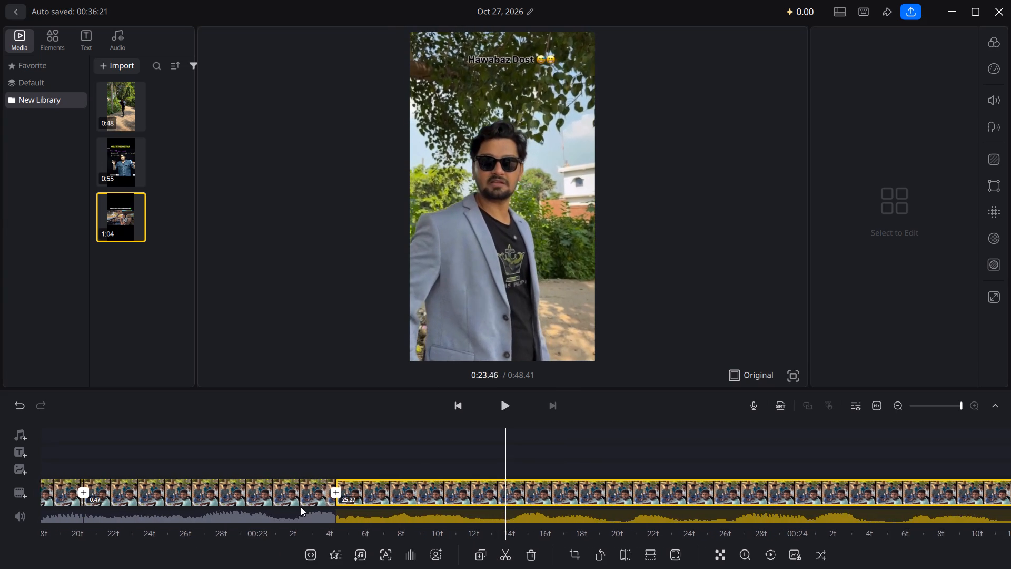
left_click_drag(301, 507, 245, 507)
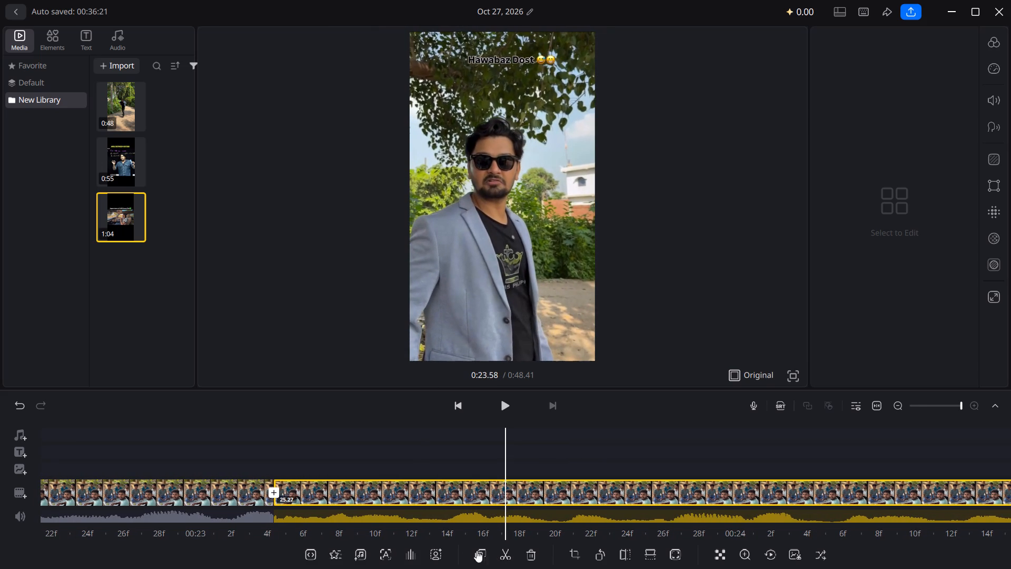
left_click(497, 552)
left_click_drag(524, 501, 382, 492)
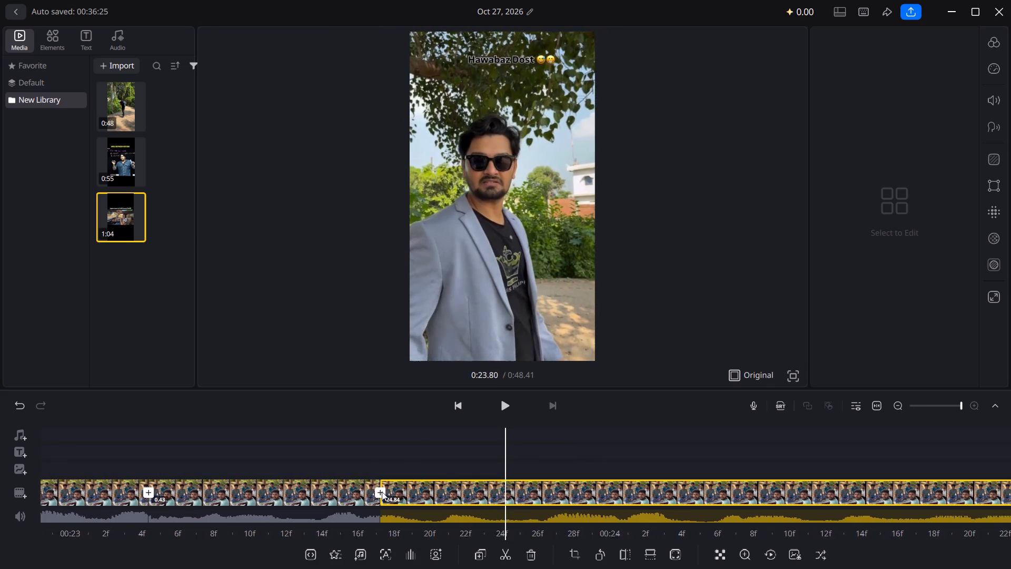
left_click_drag(382, 492, 300, 495)
left_click(507, 554)
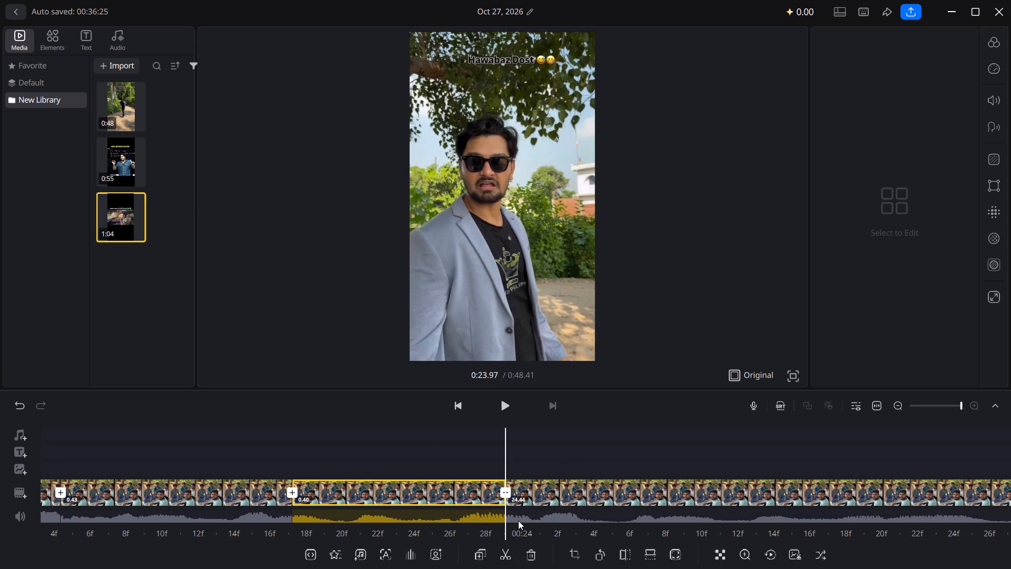
Split the remaining clip at 0:24.47 and again at 0:24.93, making segments of 0.50 and 0.46 seconds.
left_click_drag(480, 517, 226, 511)
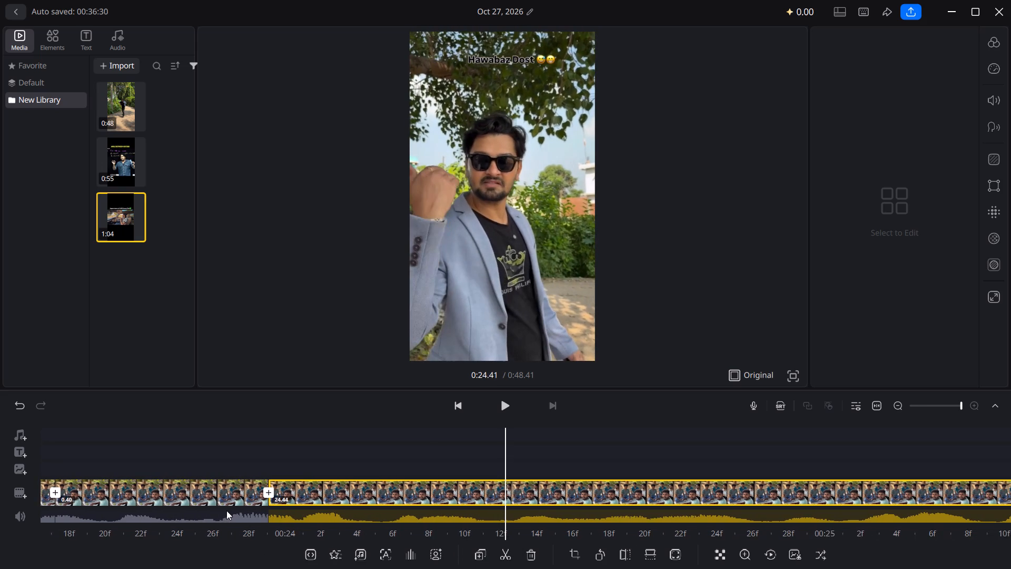
left_click_drag(226, 511, 191, 516)
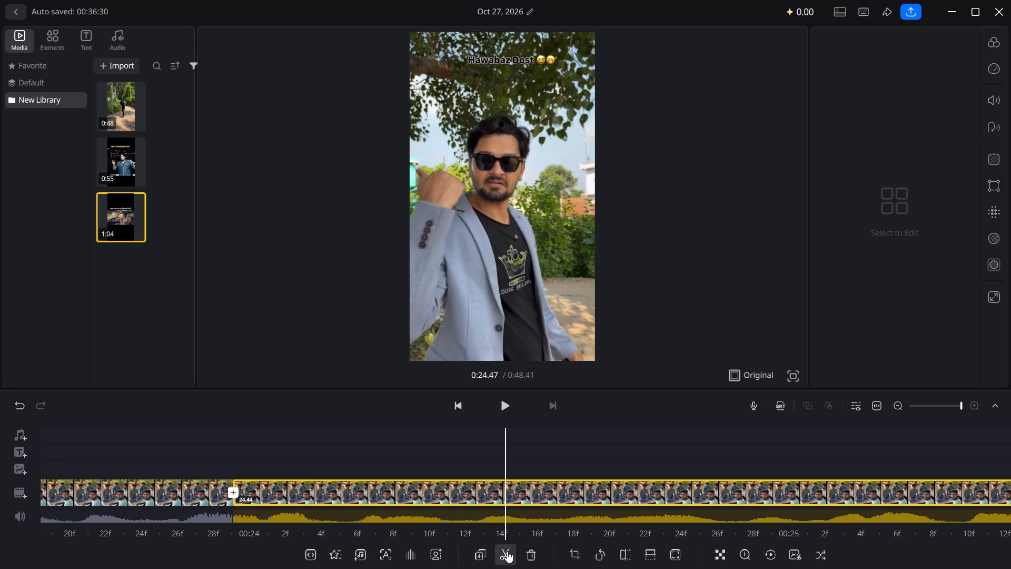
left_click(509, 552)
left_click_drag(567, 507, 276, 508)
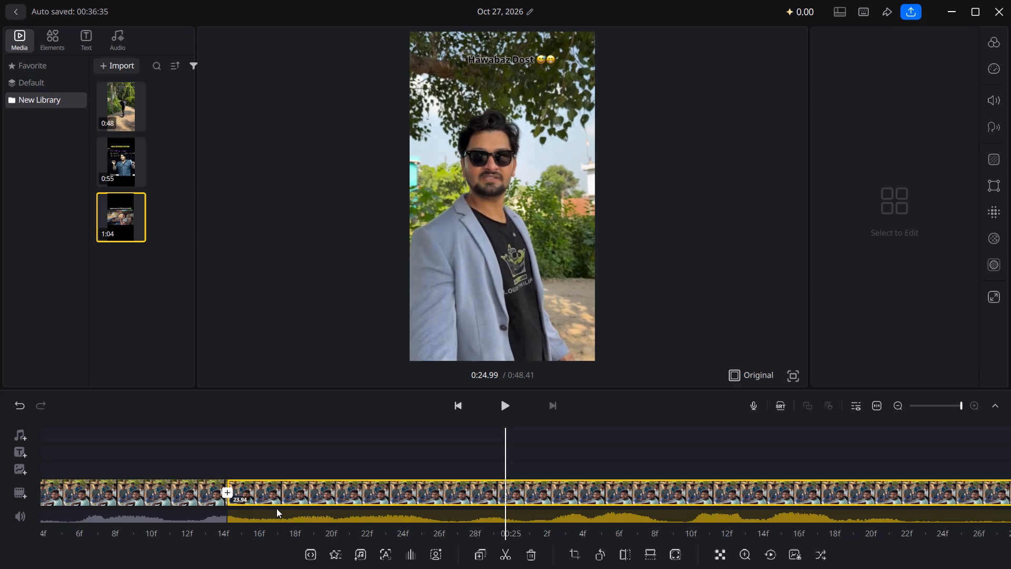
left_click_drag(276, 508, 338, 513)
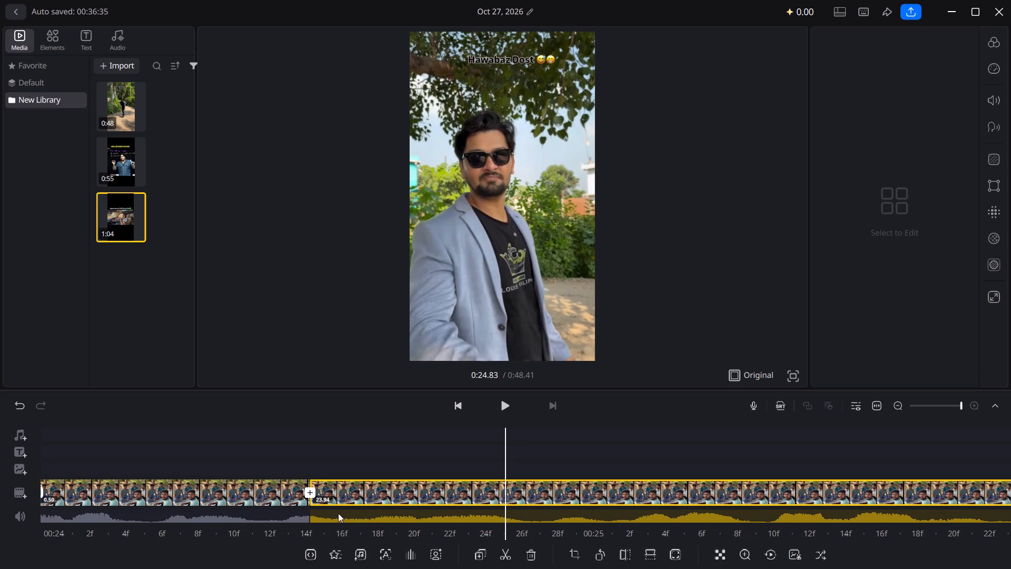
left_click_drag(338, 513, 308, 513)
left_click(498, 554)
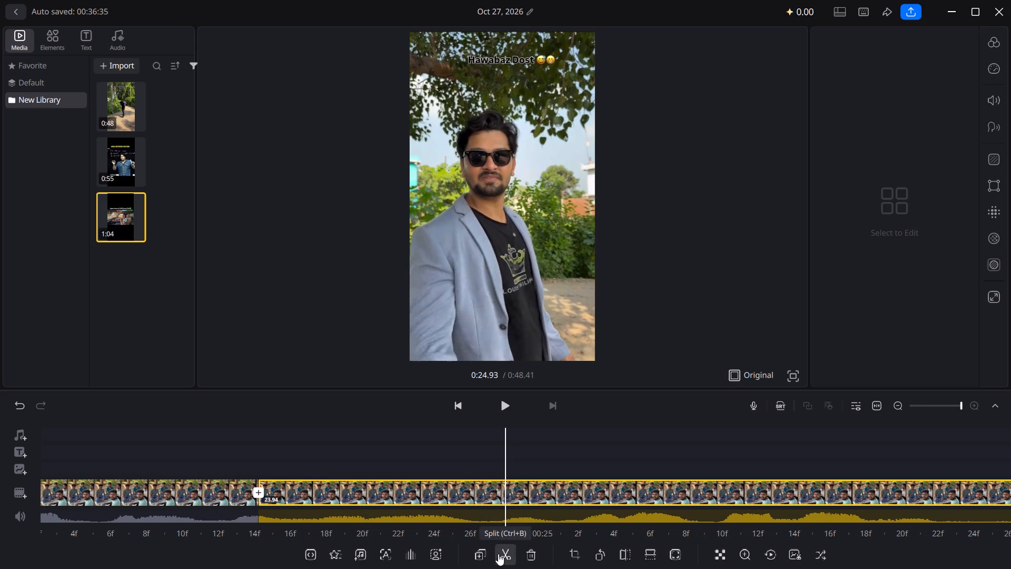
Split the remaining clip at 0:25.43 and again at 0:25.89, making segments of 0.50 and 0.46 seconds.
left_click_drag(554, 493, 298, 497)
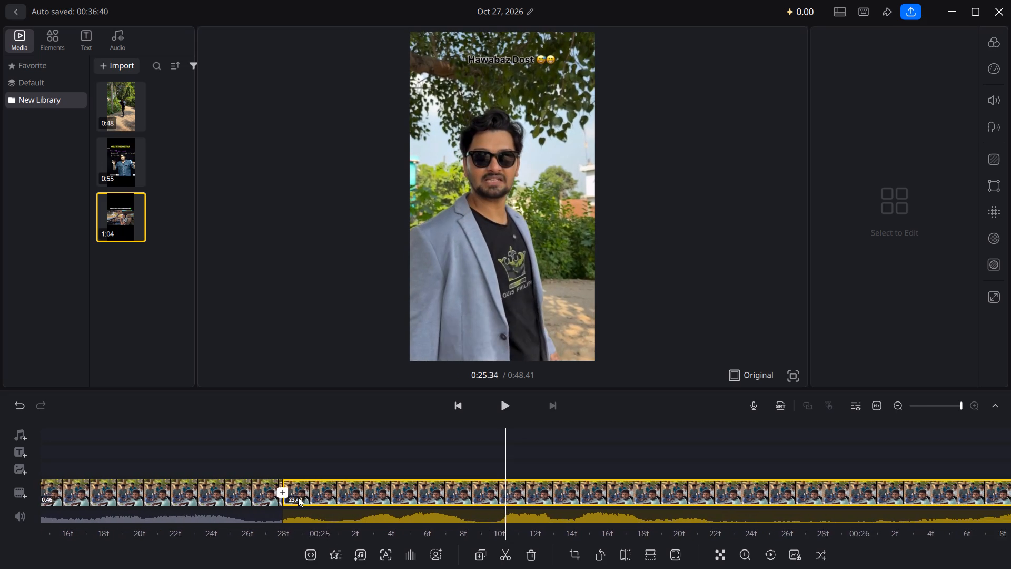
left_click_drag(298, 497, 271, 501)
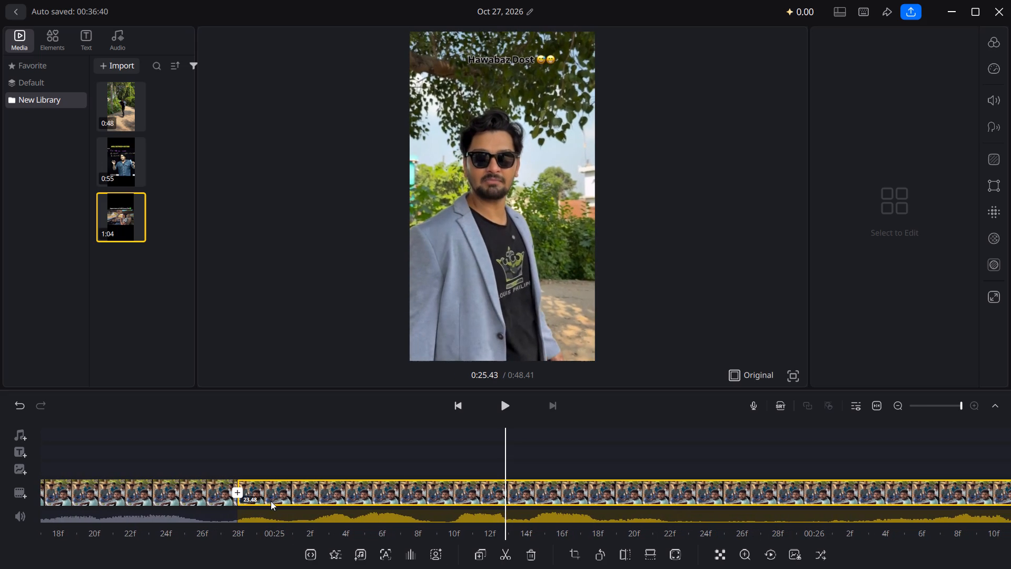
left_click_drag(271, 501, 270, 502)
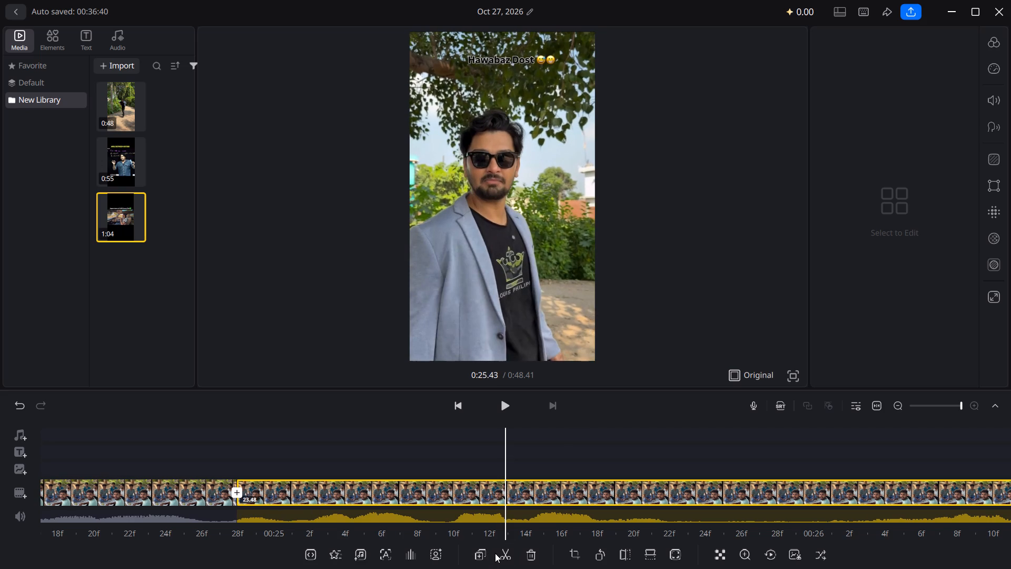
left_click(506, 553)
left_click_drag(548, 505, 331, 505)
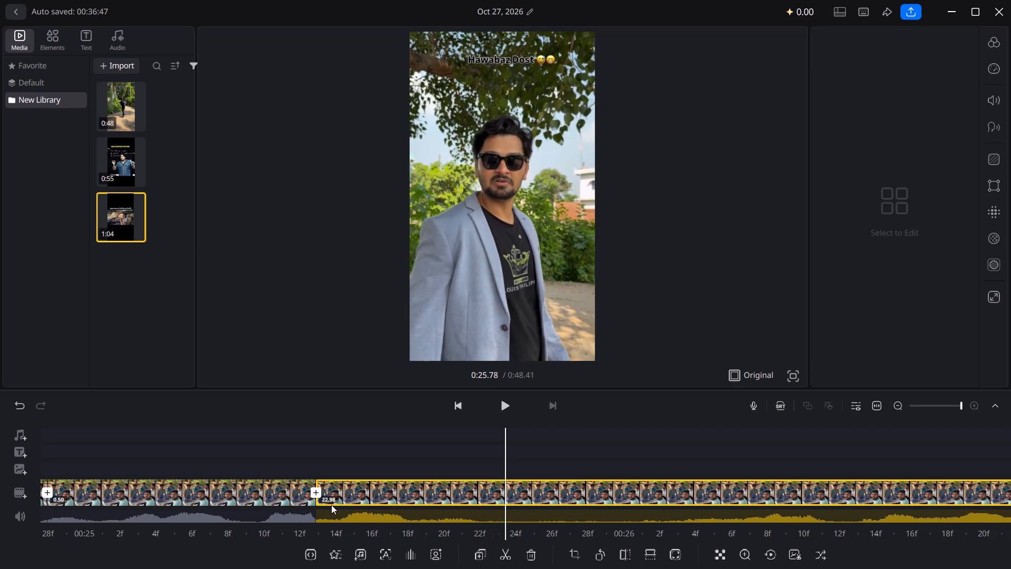
left_click_drag(331, 505, 296, 511)
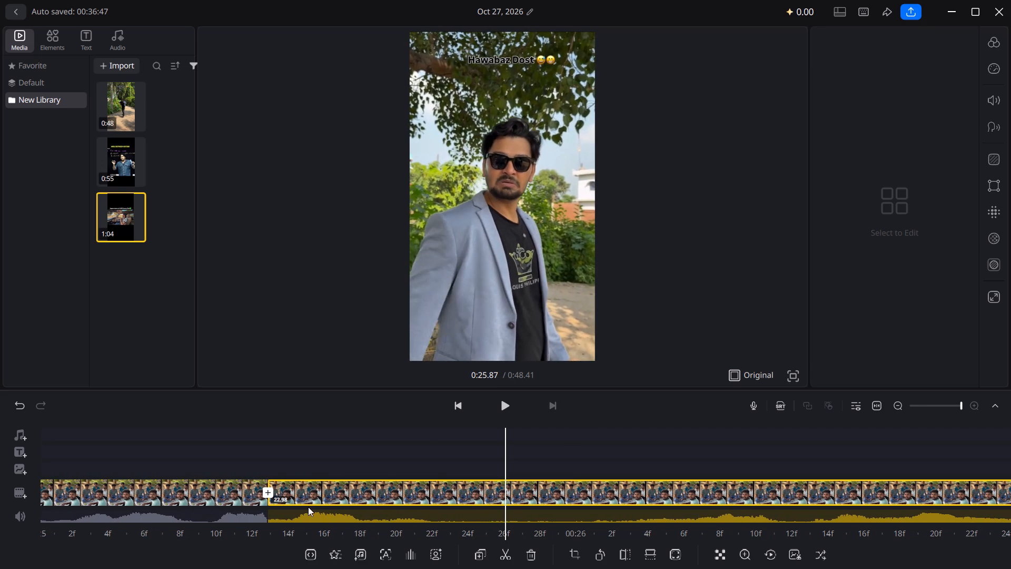
left_click_drag(308, 507, 299, 508)
left_click(288, 509)
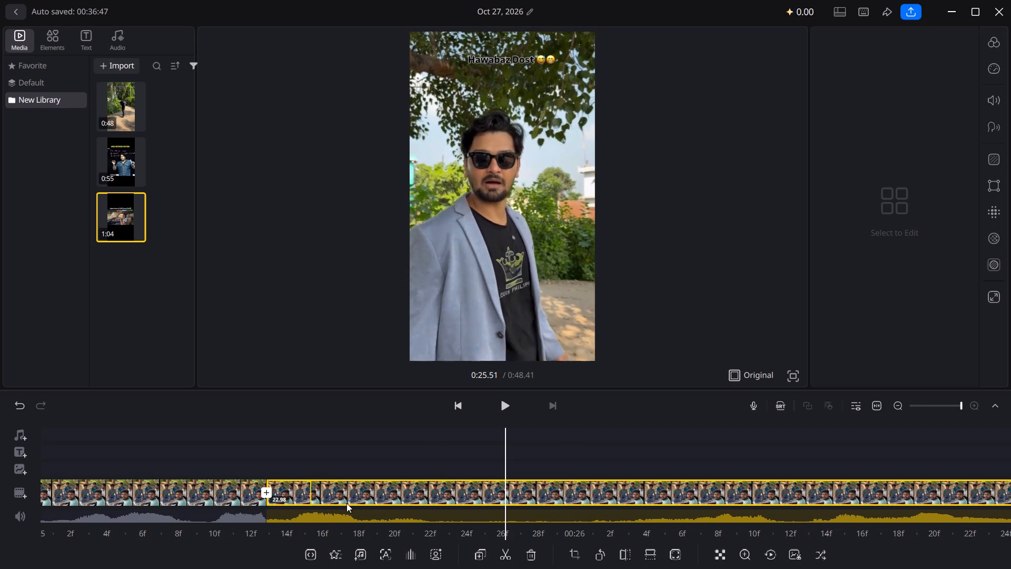
left_click_drag(351, 504, 335, 505)
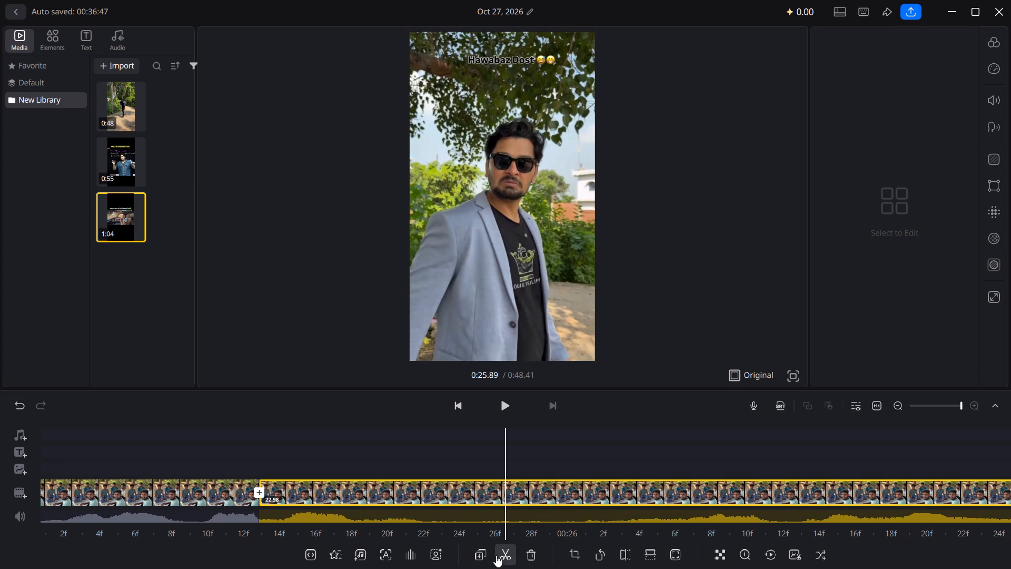
left_click(497, 555)
Split the remaining clip at 0:26.29 and again at 0:26.69, making two segments of 0.40 seconds each.
left_click_drag(491, 504, 303, 510)
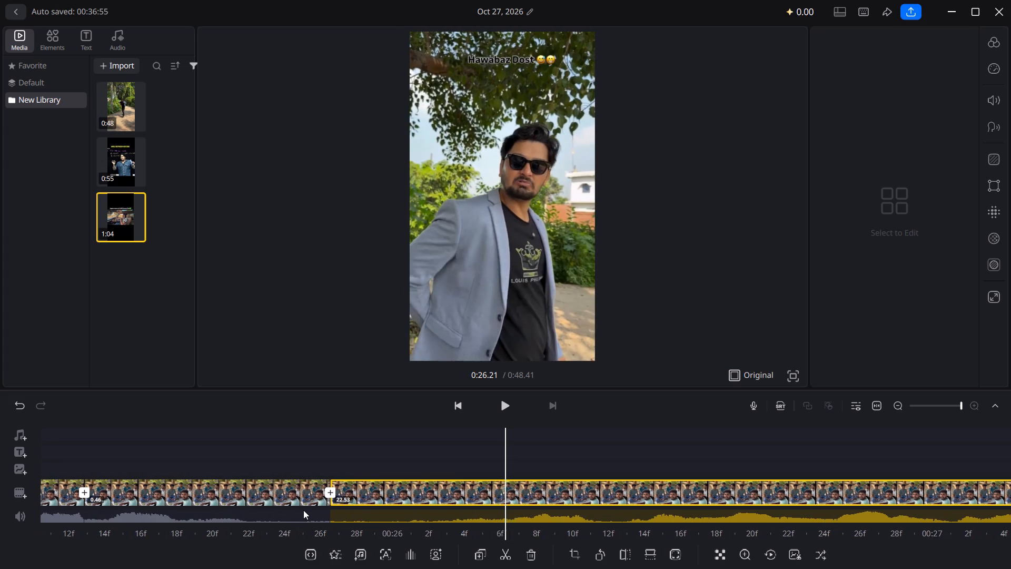
left_click_drag(303, 510, 263, 517)
left_click(259, 517)
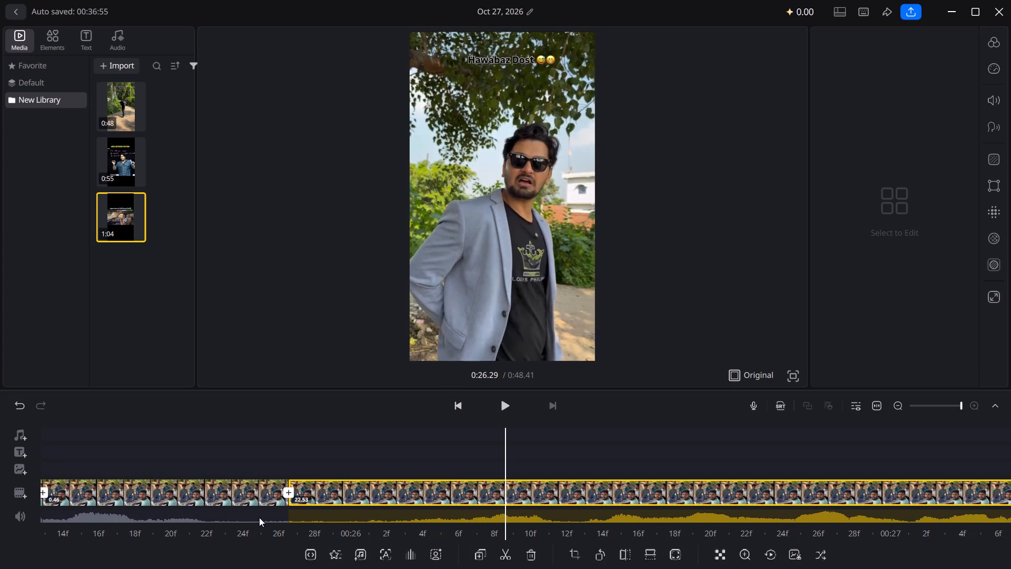
left_click(513, 555)
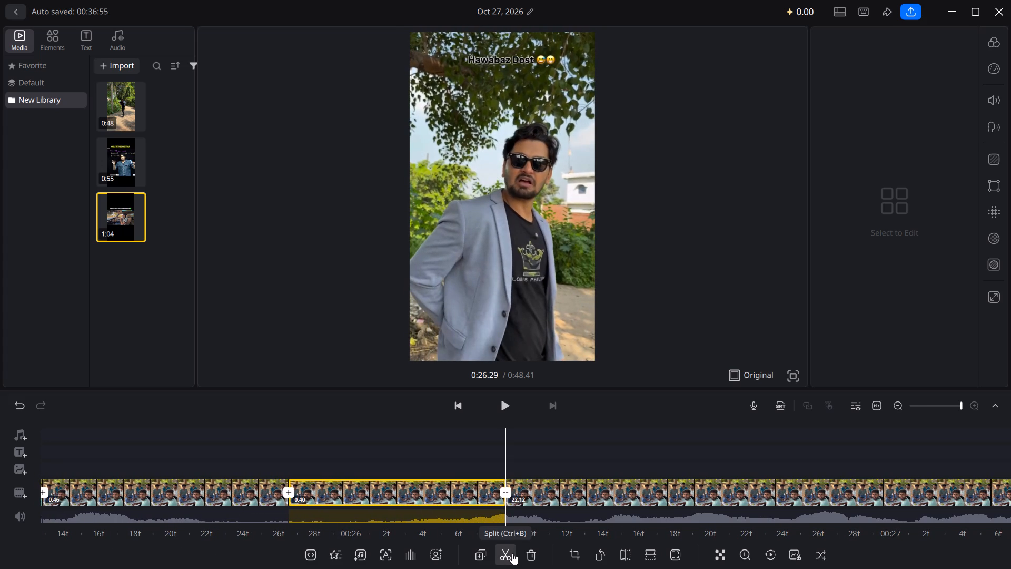
left_click_drag(594, 500, 376, 501)
left_click_drag(414, 503, 397, 506)
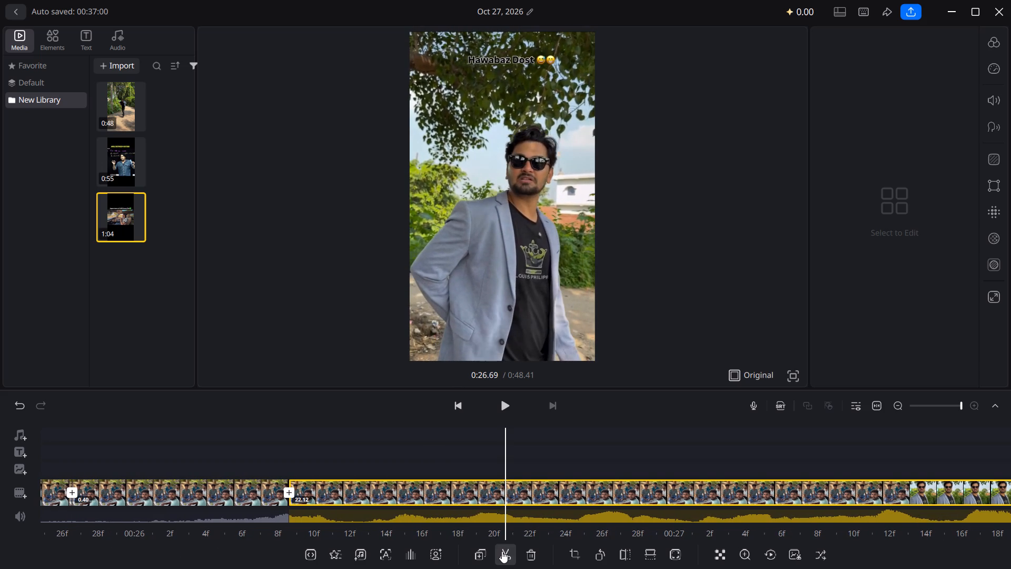
left_click(504, 553)
Split the remaining clip at 0:27.06 and again at 0:27.55, making segments of 0.37 and 0.49 seconds.
left_click_drag(530, 522, 343, 517)
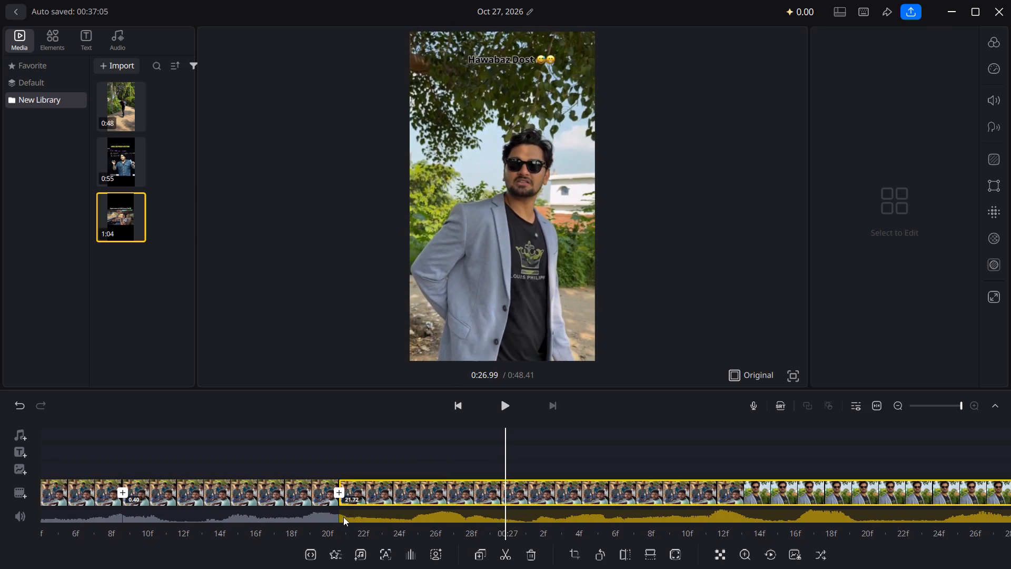
left_click_drag(343, 517, 320, 518)
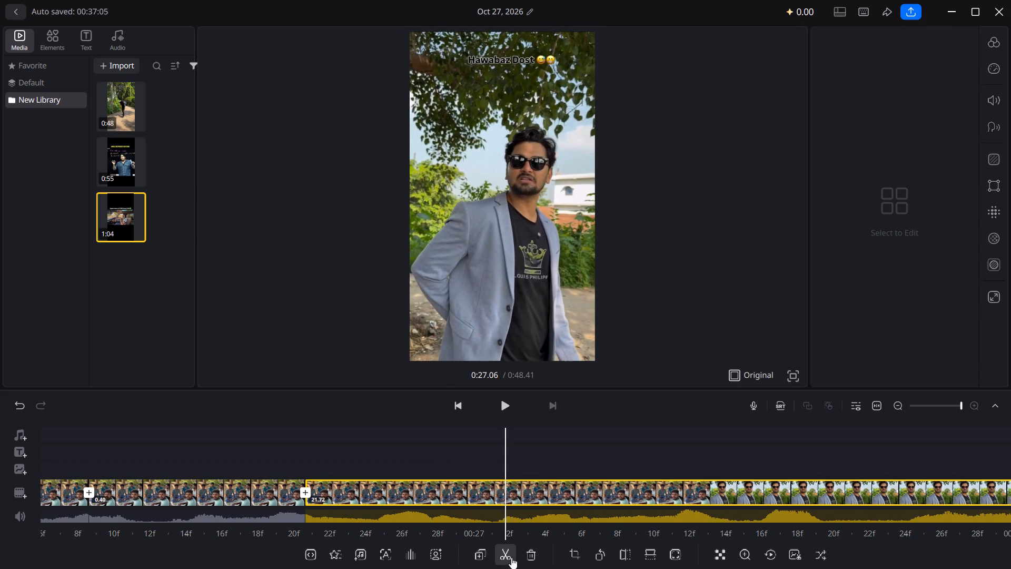
left_click(511, 557)
left_click_drag(533, 510, 318, 514)
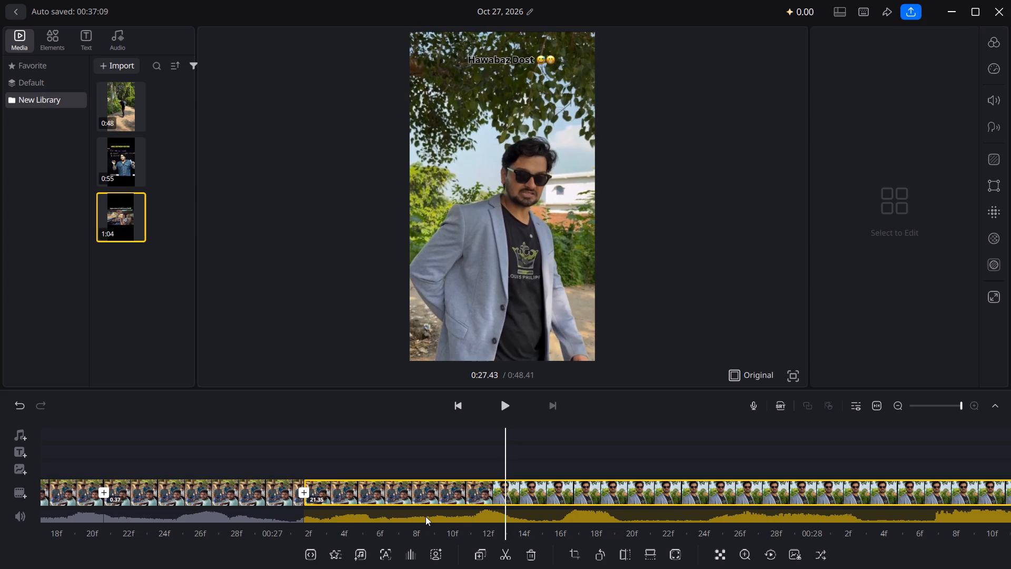
left_click_drag(413, 517, 404, 518)
left_click_drag(430, 508, 384, 513)
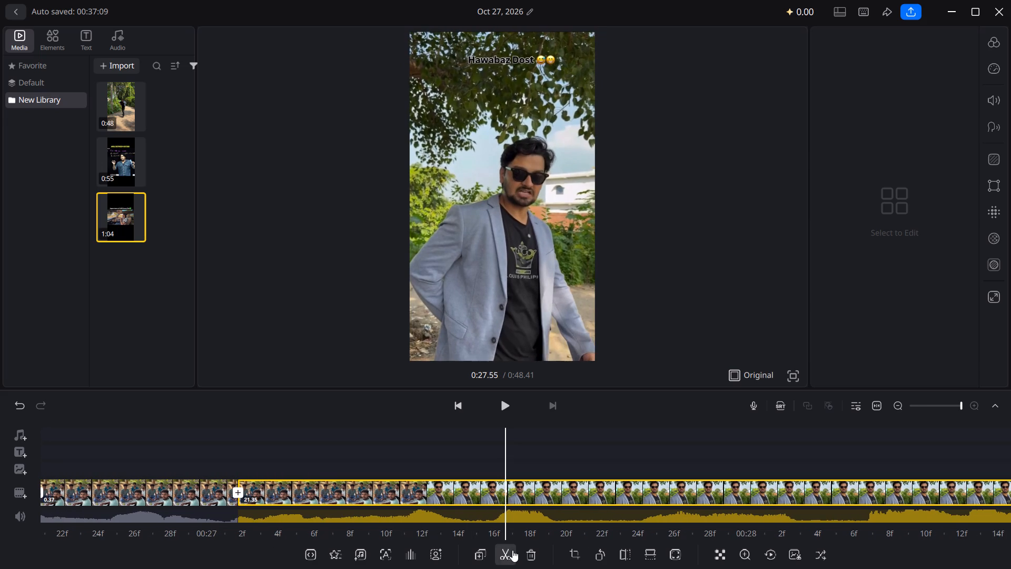
left_click(500, 551)
Split the remaining clip at about 0:27.9 and again at 0:28.33, making segments of 0.37 and 0.40 seconds.
left_click_drag(520, 499, 309, 505)
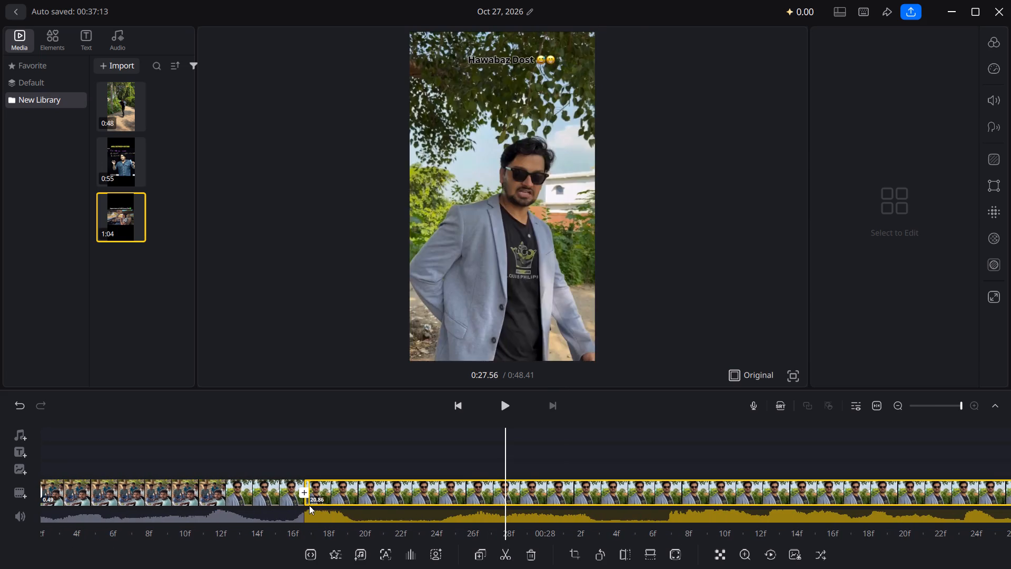
left_click(503, 556)
left_click_drag(540, 501, 507, 501)
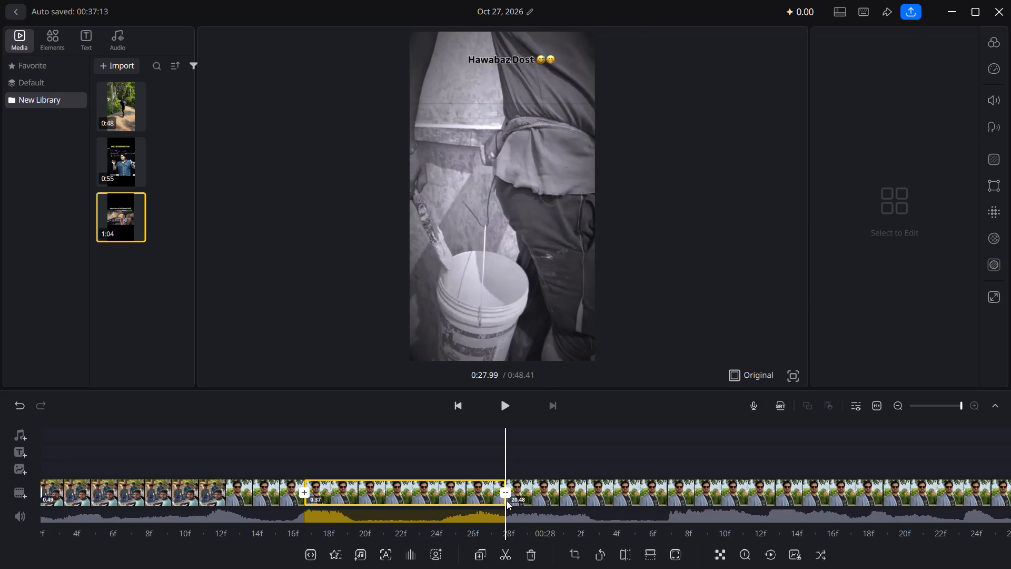
left_click_drag(507, 501, 404, 506)
left_click_drag(389, 506, 366, 506)
left_click_drag(334, 506, 254, 513)
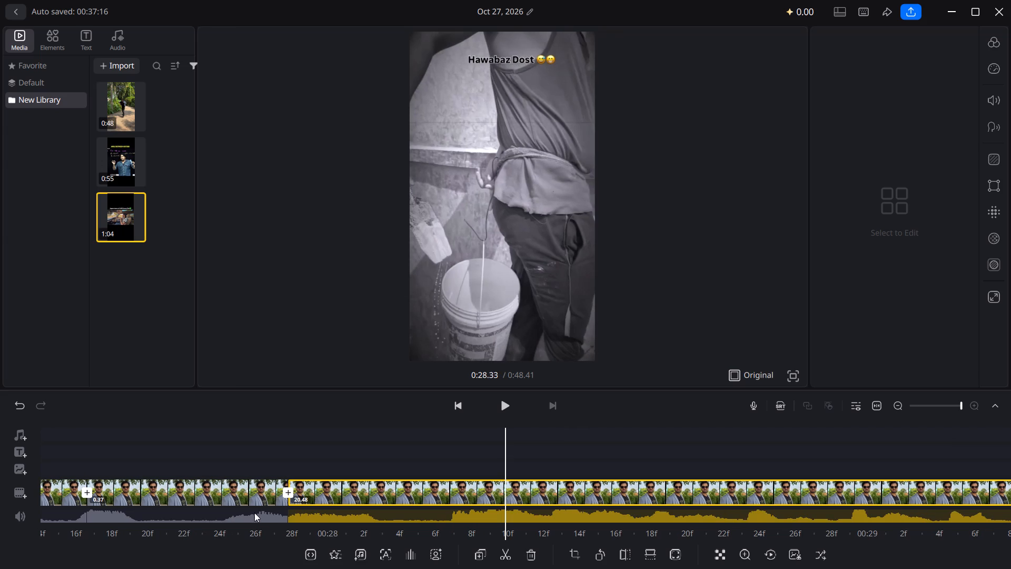
left_click(511, 557)
Split the remaining clip at 0:28.78 and again at 0:29.23, making two segments of 0.45 seconds each.
left_click_drag(600, 503, 339, 510)
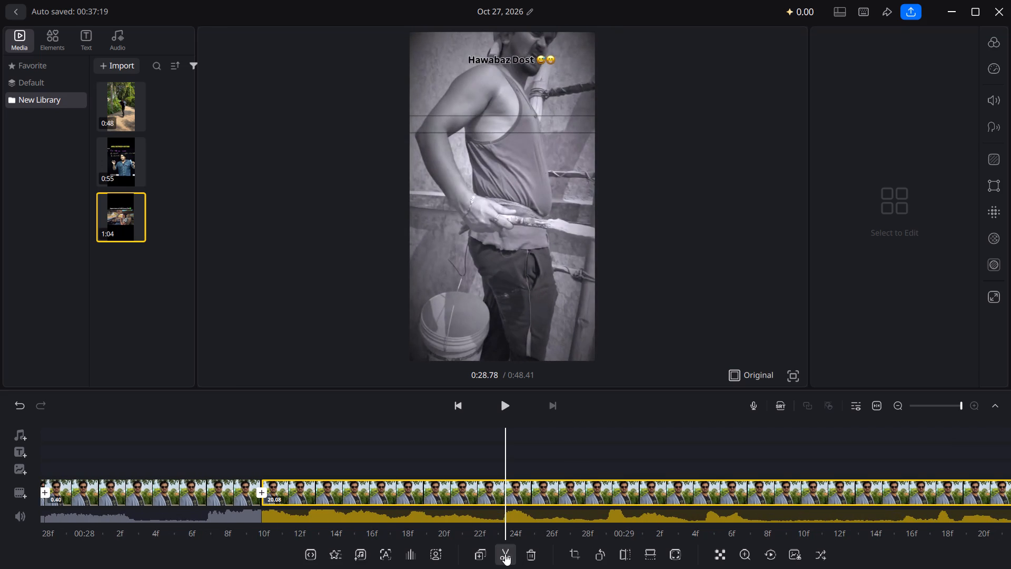
left_click(505, 554)
left_click_drag(509, 519, 316, 518)
left_click_drag(377, 514, 323, 518)
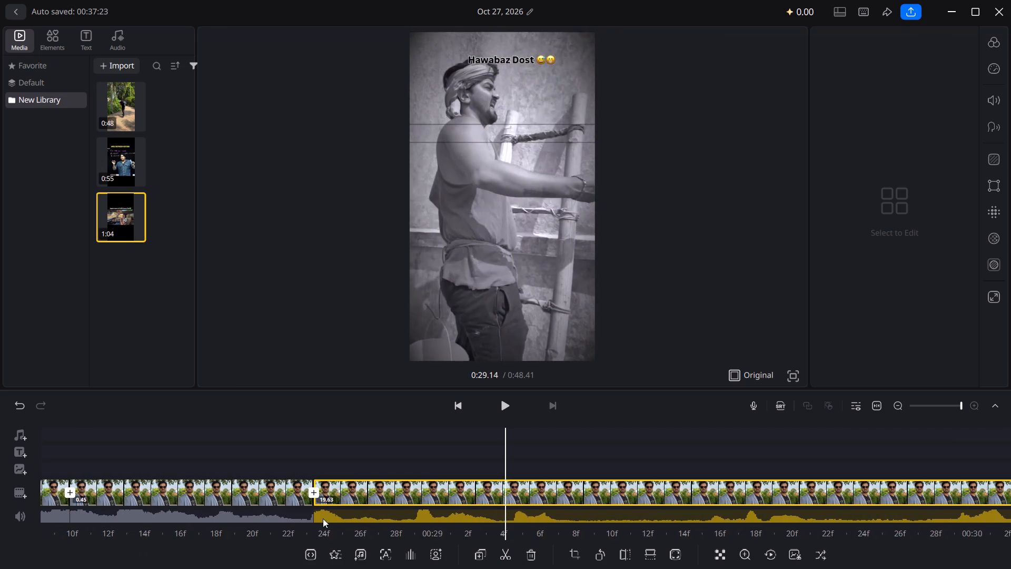
left_click_drag(323, 518, 311, 518)
left_click(508, 563)
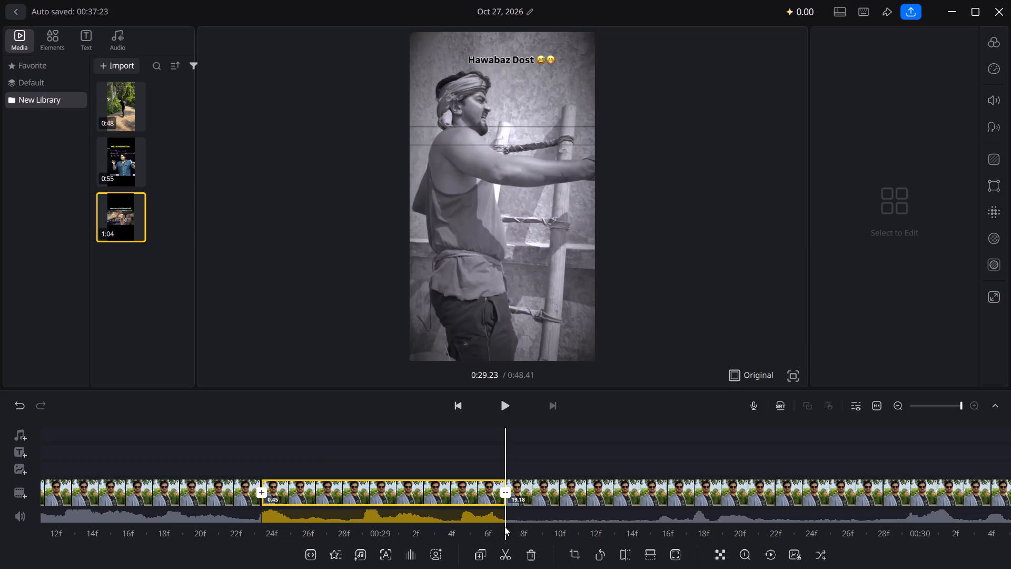
Add a Slide transition with a 0.2-second duration at the 0:29.23 cut.
left_click(508, 497)
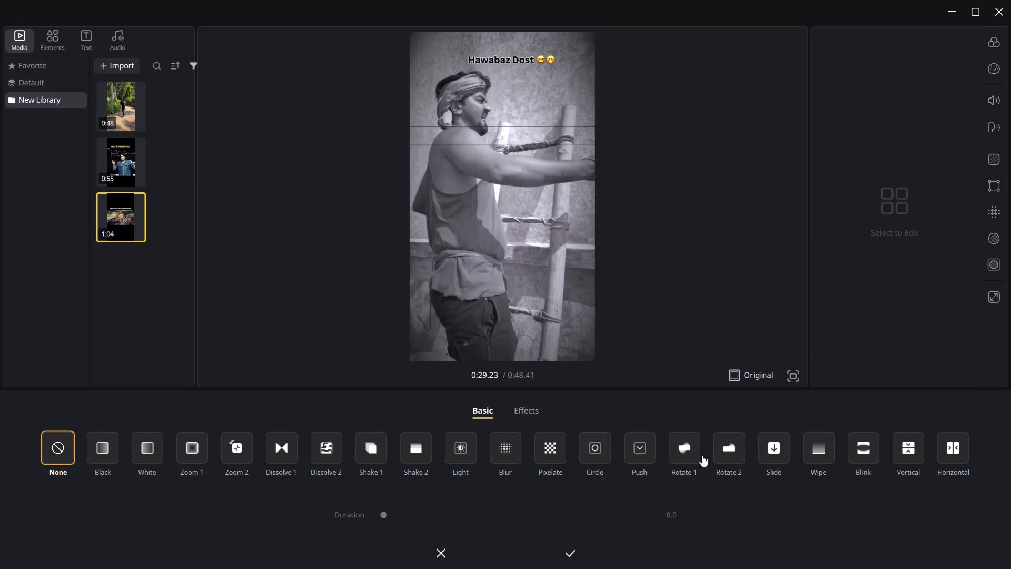
left_click(773, 448)
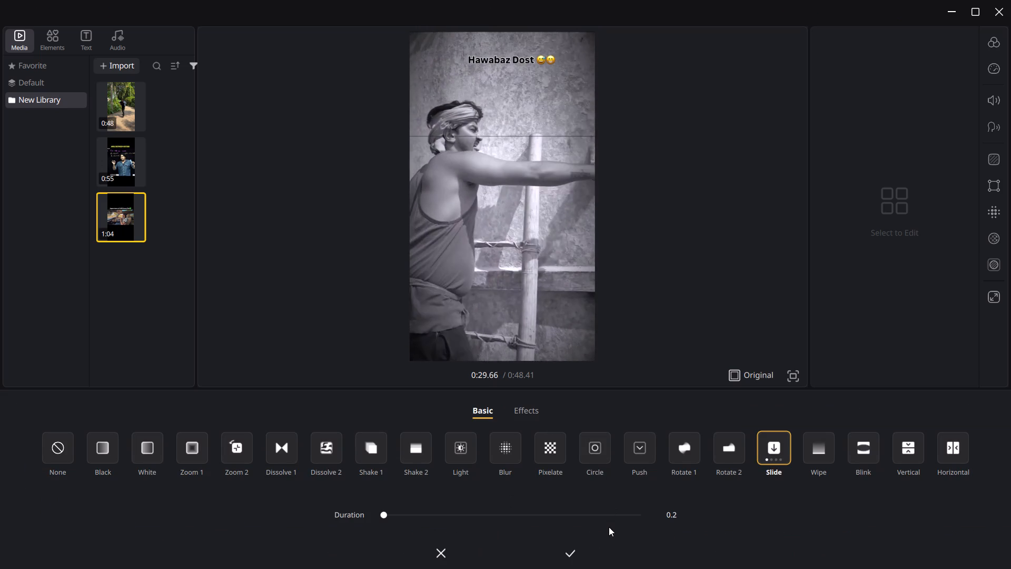
left_click(578, 511)
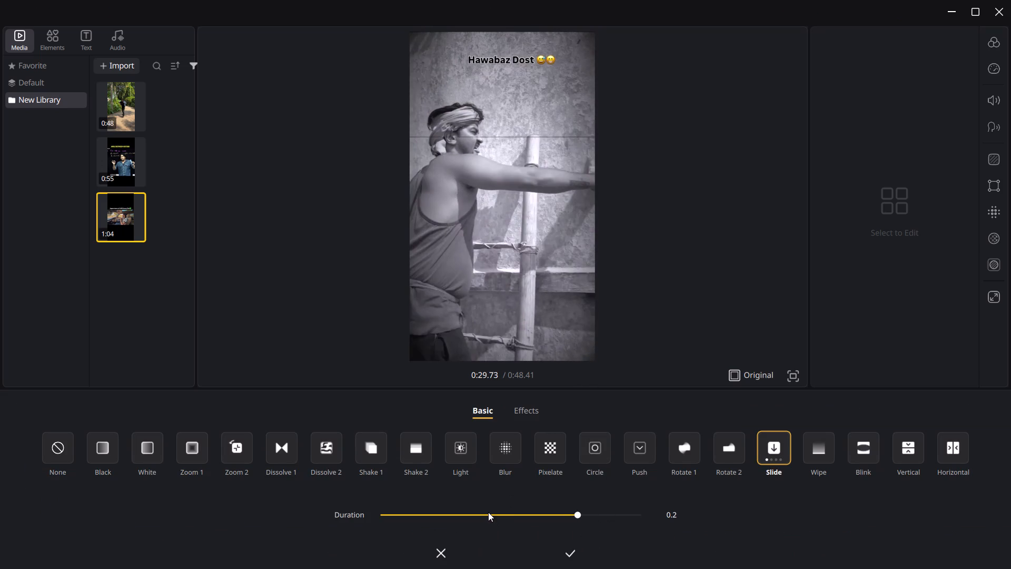
left_click(488, 512)
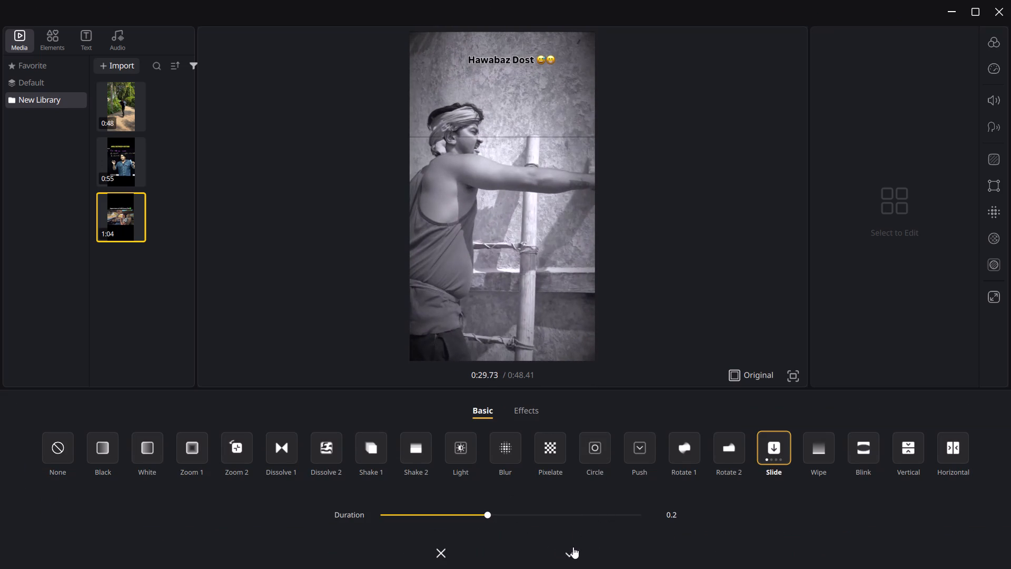
left_click(573, 547)
Split the remaining clip at about 0:29.66, making a 0.43-second segment.
left_click_drag(640, 509, 410, 512)
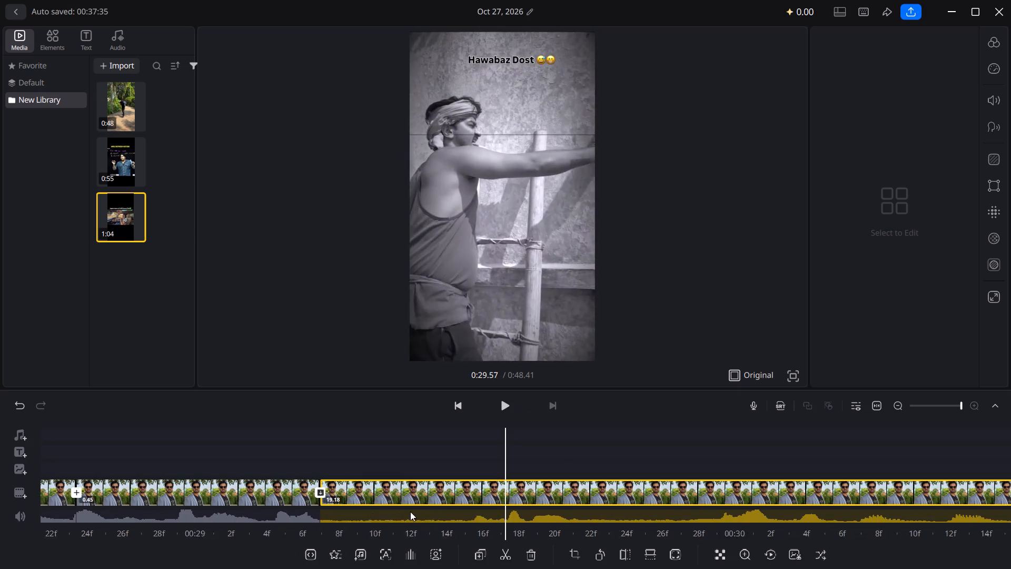
left_click_drag(410, 512, 395, 512)
left_click(506, 554)
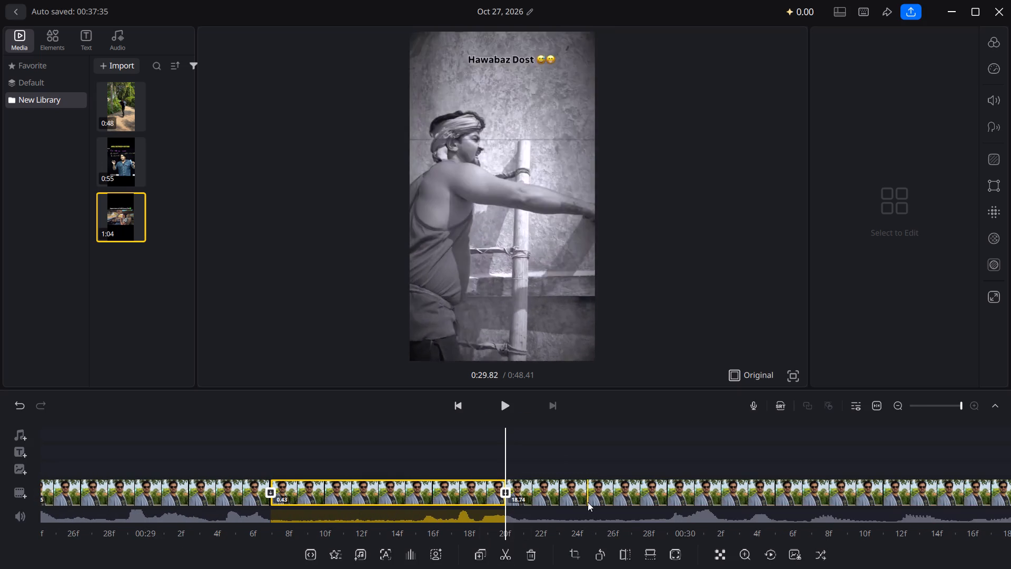
Change the transition at the 0:29.66 cut to Circle with a 0.2-second duration.
left_click_drag(587, 502, 506, 512)
left_click_drag(557, 492, 452, 502)
left_click(442, 502)
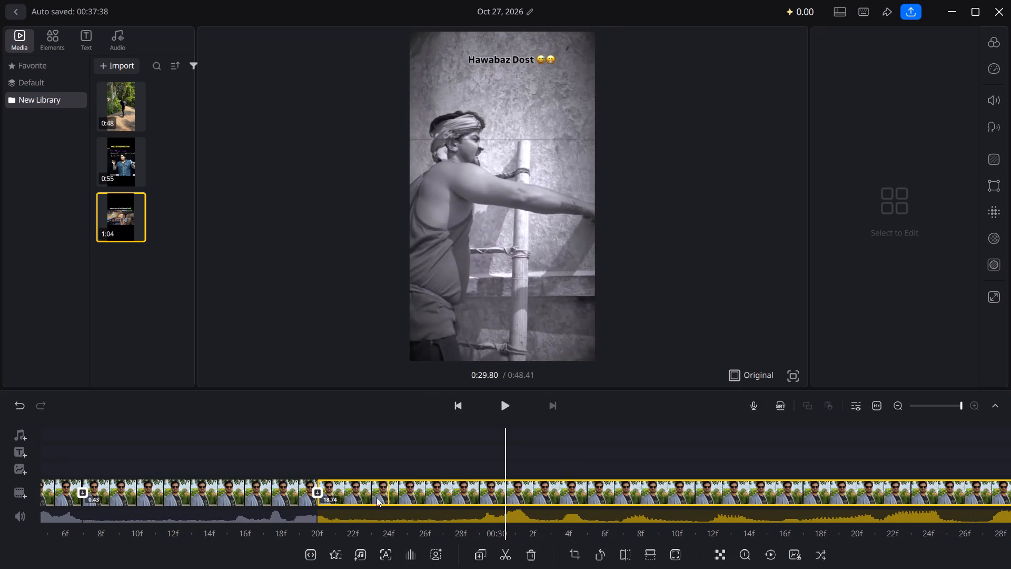
left_click(319, 494)
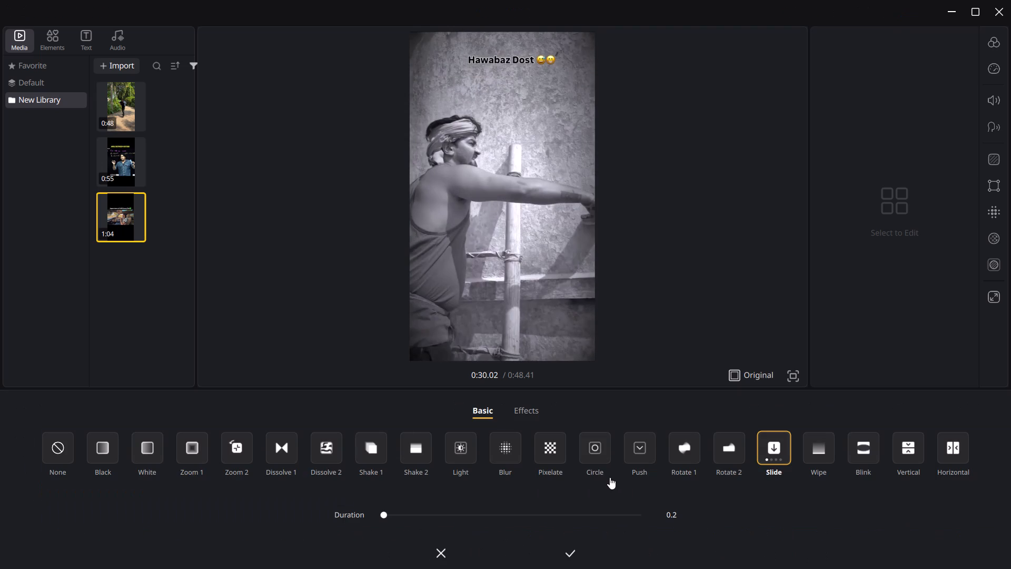
left_click(600, 463)
left_click(608, 514)
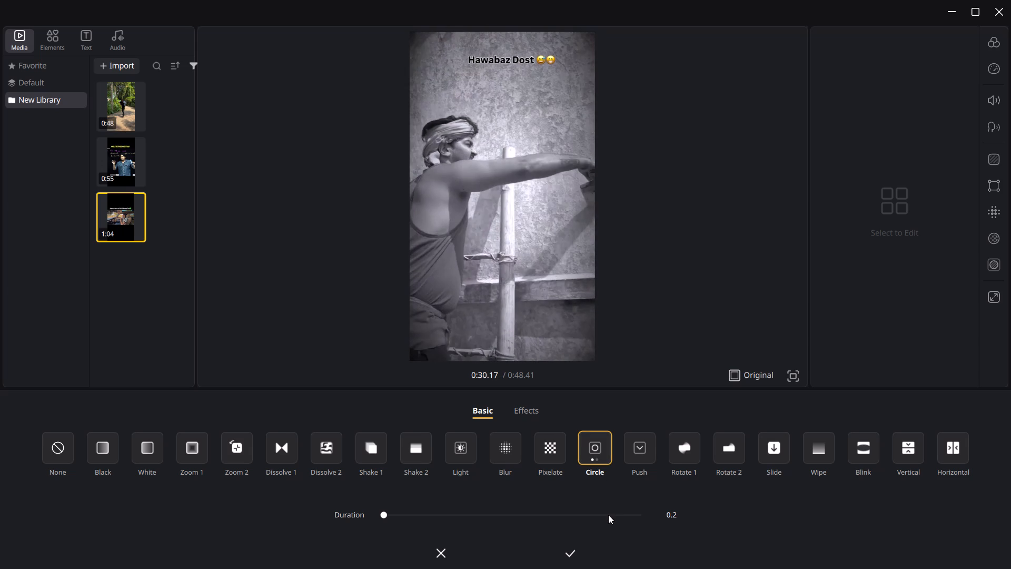
left_click(571, 550)
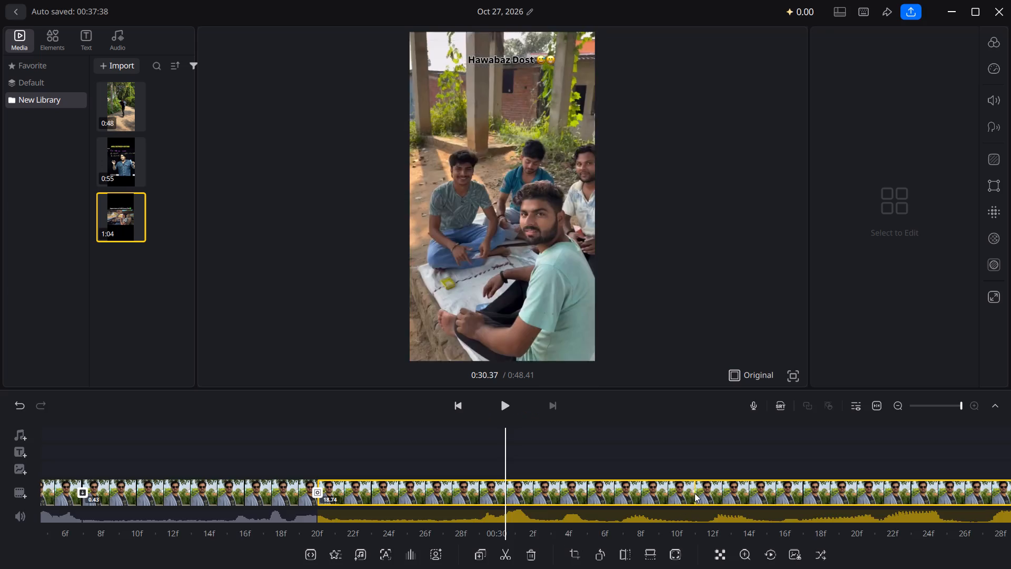
Split the remaining clip at 0:30.18, making a 0.51-second segment, and set the transition at the new cut to None.
left_click_drag(692, 493, 595, 503)
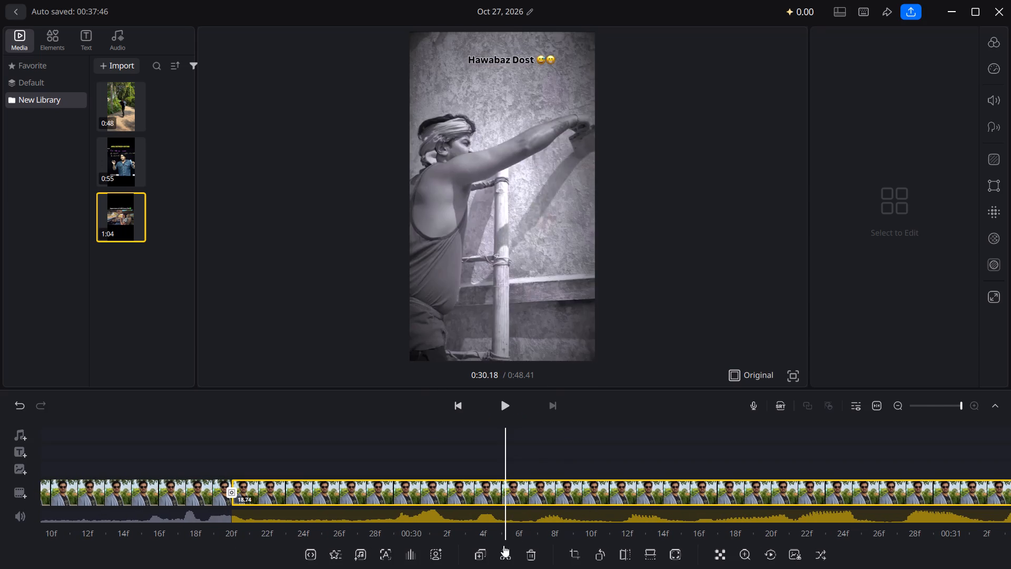
left_click(501, 550)
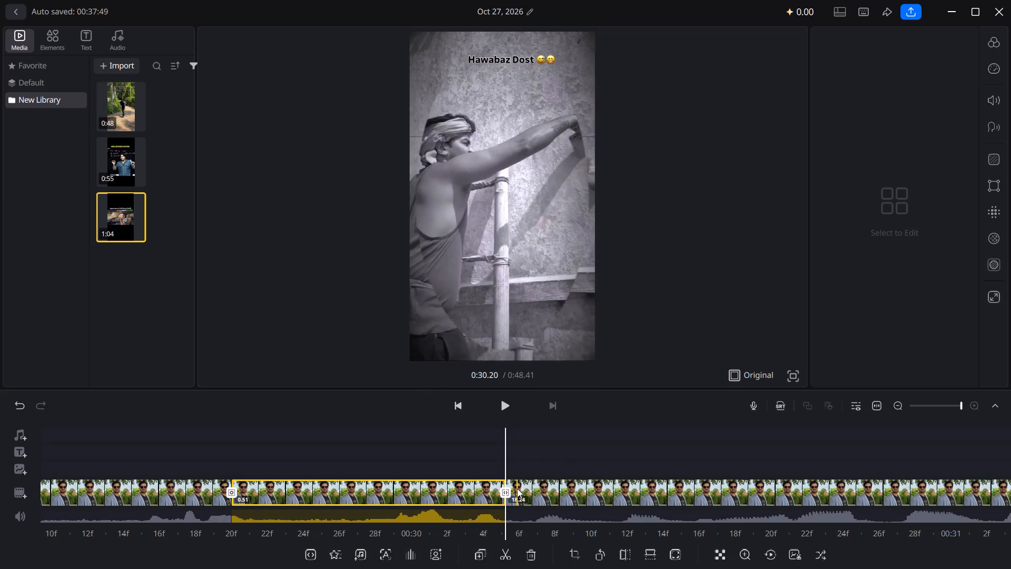
left_click(504, 489)
left_click(48, 460)
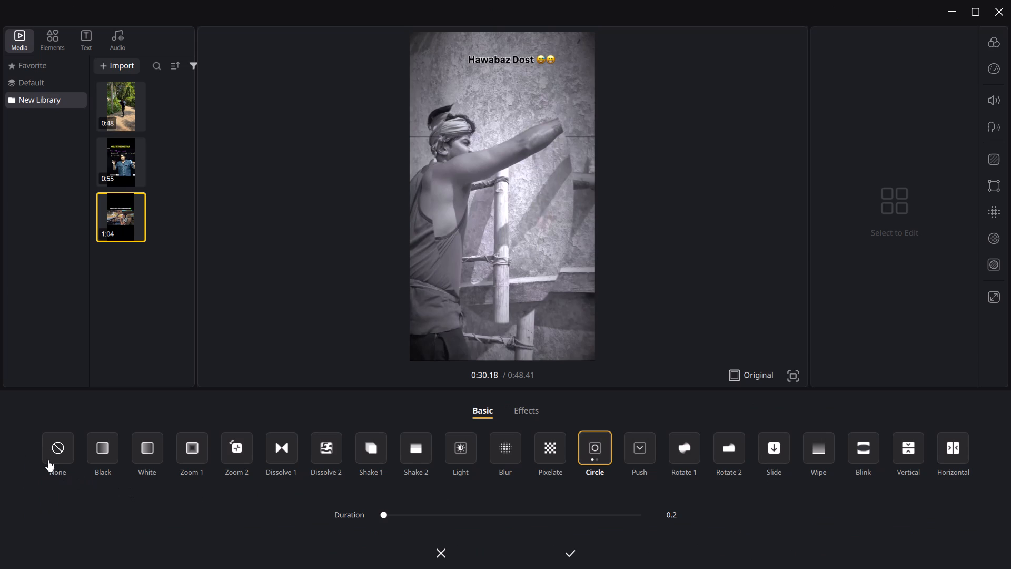
left_click(567, 556)
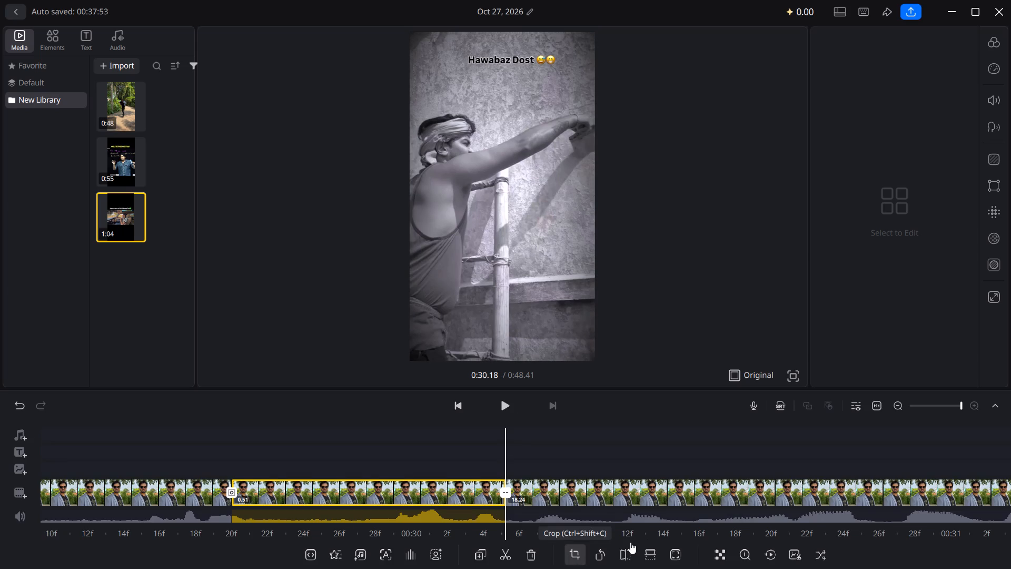
Split the remaining clip at 0:30.60 and again at about 0:31.02, making segments of 0.43 and 0.41 seconds.
left_click_drag(652, 535, 458, 526)
left_click_drag(625, 526, 533, 525)
left_click_drag(527, 522, 741, 515)
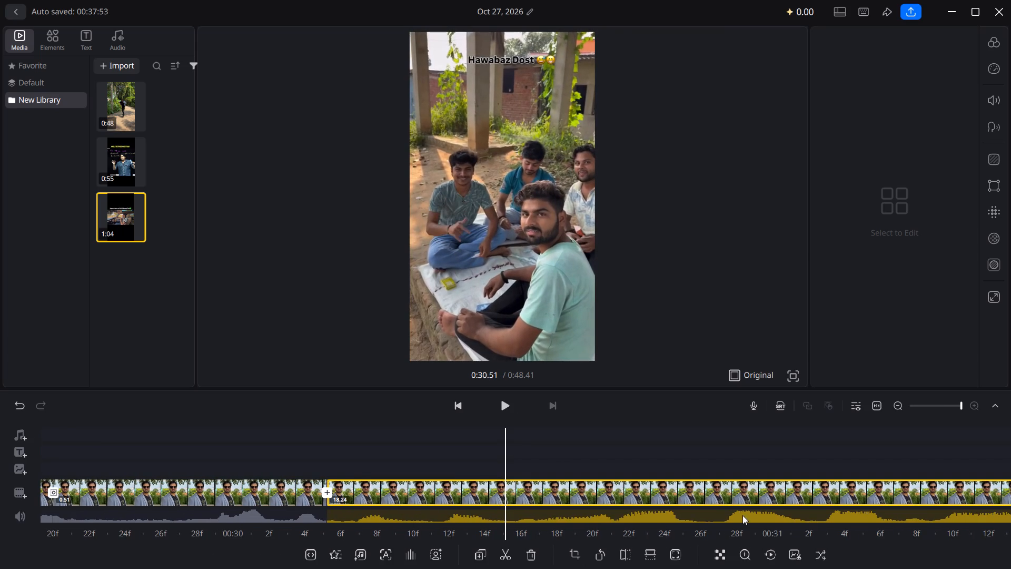
left_click_drag(562, 512, 500, 511)
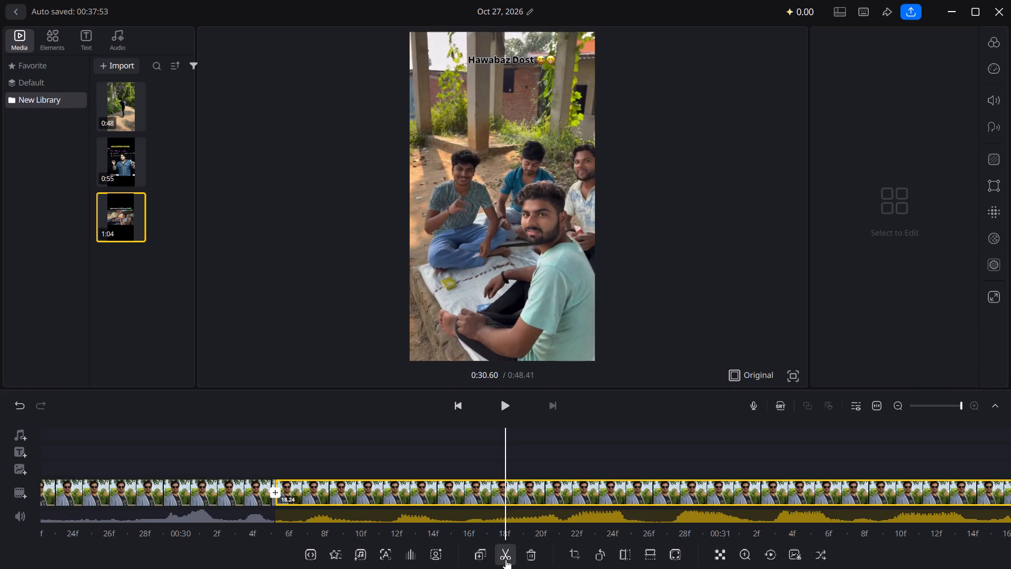
left_click(506, 560)
left_click_drag(645, 493, 412, 505)
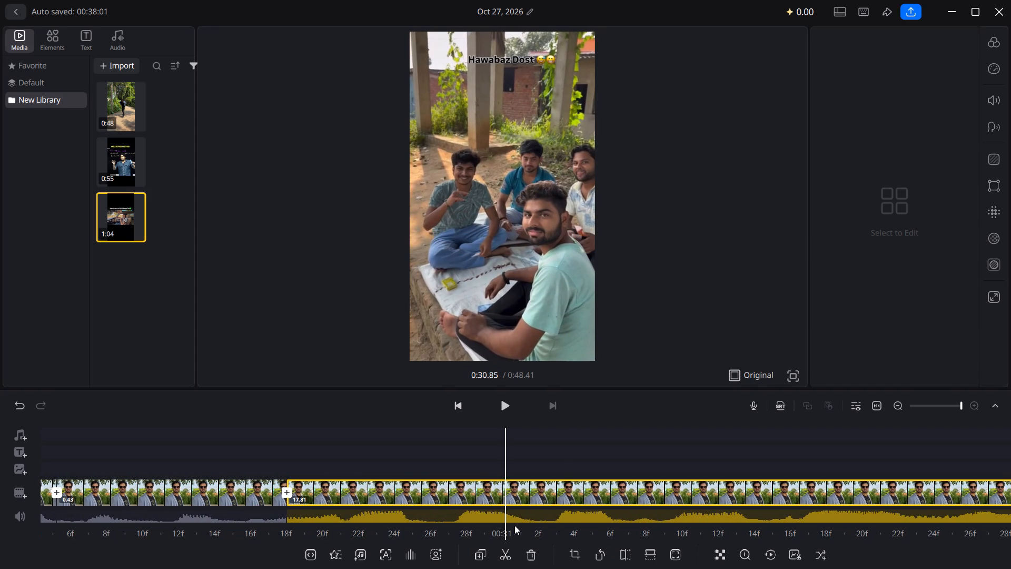
left_click(508, 552)
Split the remaining clip at about 0:31.43 and again at about 0:31.85, making two segments of 0.42 seconds each.
left_click_drag(601, 493, 389, 498)
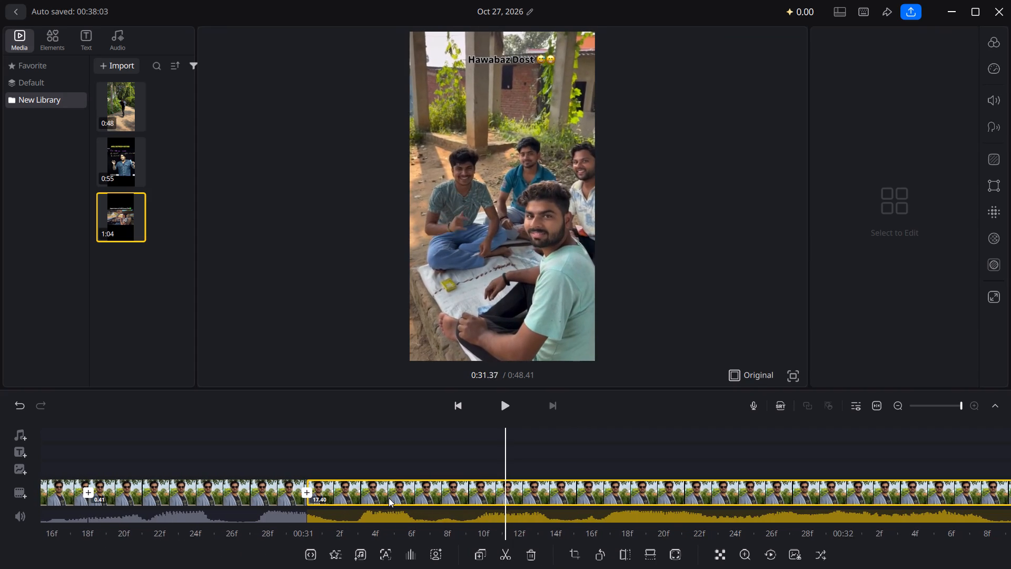
left_click(389, 498)
left_click_drag(435, 496, 399, 498)
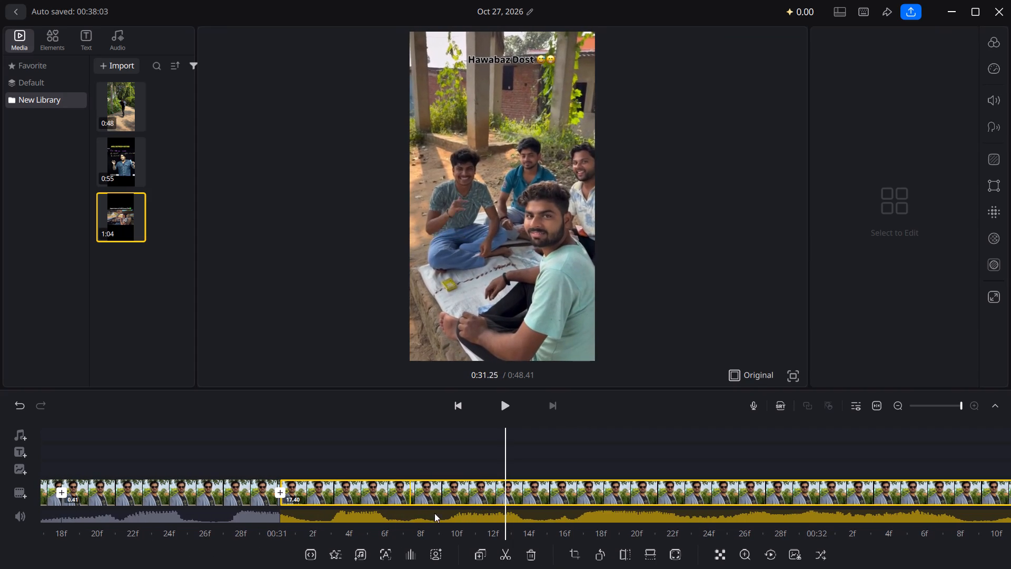
left_click(507, 555)
left_click_drag(578, 501, 343, 499)
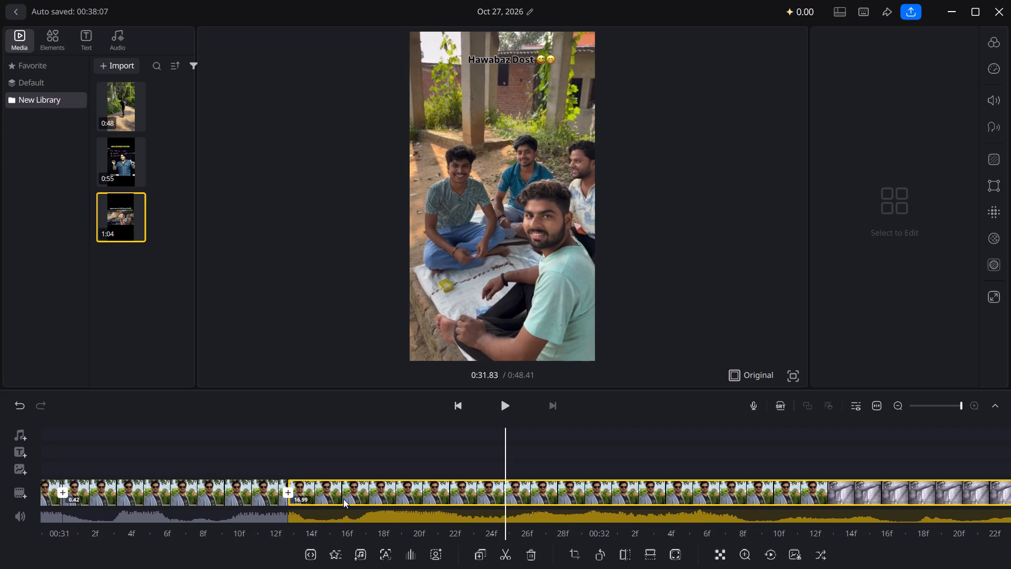
left_click_drag(343, 499, 340, 499)
left_click(508, 554)
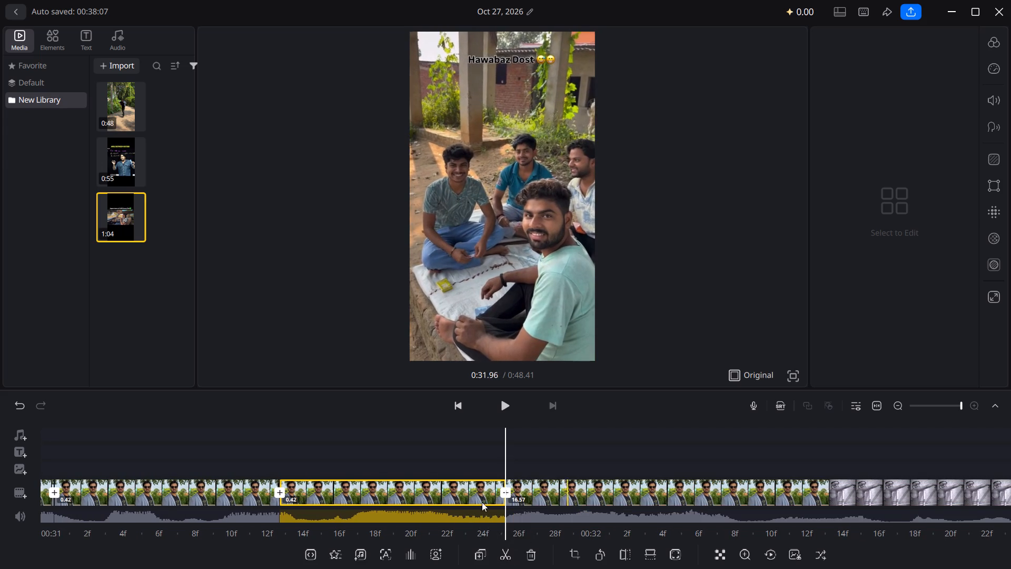
Split the remaining clip at about 0:32.26 and again at 0:32.65, making segments of 0.41 and 0.40 seconds.
left_click_drag(463, 502, 262, 503)
left_click_drag(515, 501, 460, 507)
left_click(506, 553)
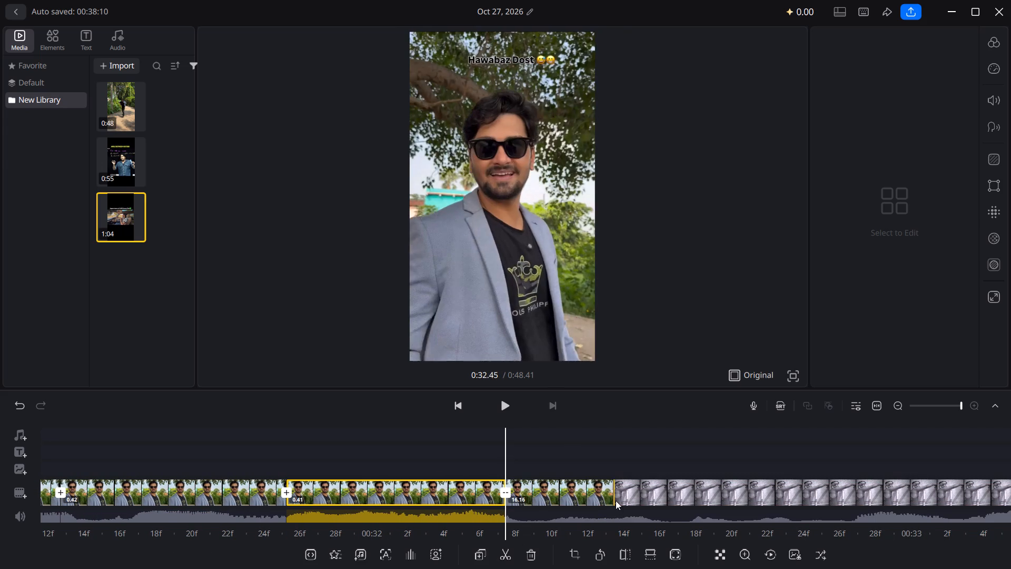
left_click_drag(610, 499, 415, 502)
left_click_drag(622, 501, 588, 502)
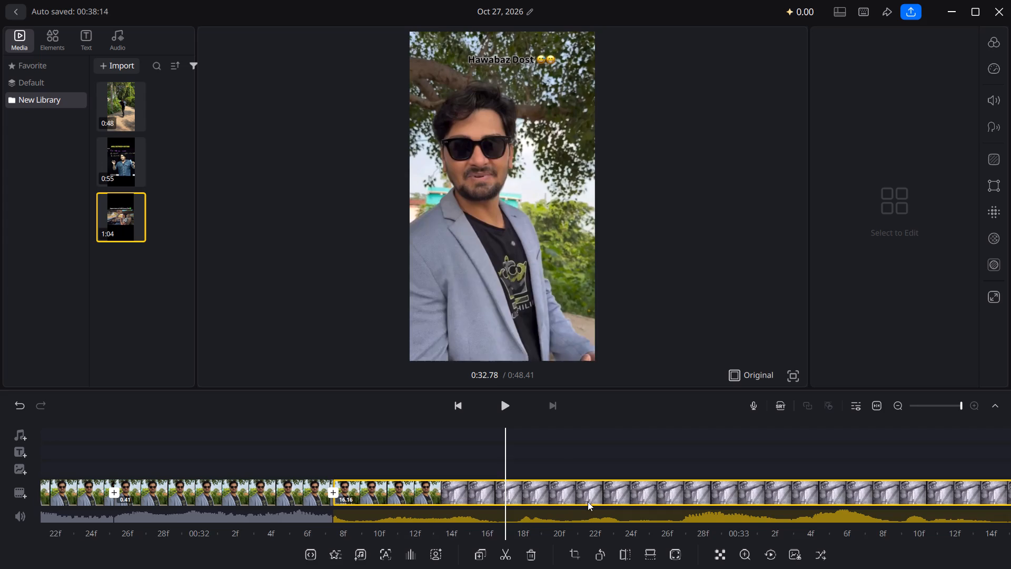
left_click_drag(588, 502, 567, 502)
left_click(506, 554)
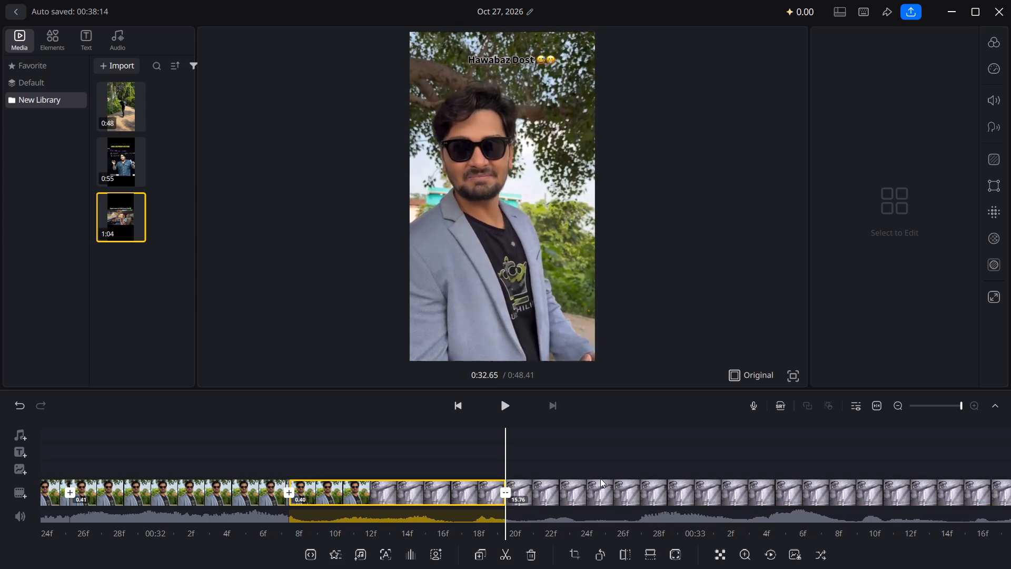
Split the remaining clip at about 0:33.13 and again at 0:33.67, making segments of 0.48 and about 0.54 seconds.
left_click_drag(577, 478, 410, 487)
left_click_drag(537, 487, 414, 493)
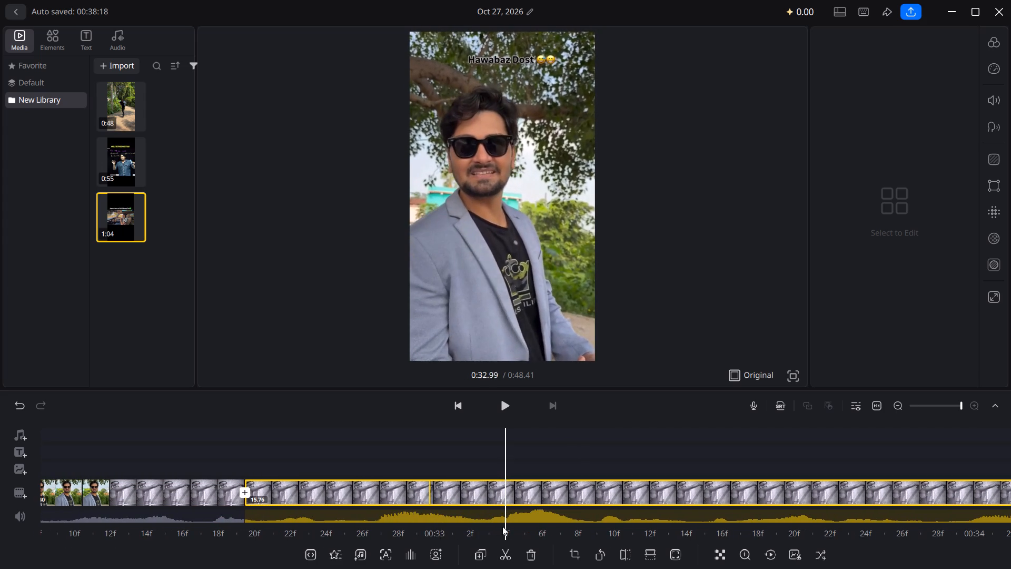
left_click(497, 556)
left_click_drag(578, 501, 578, 499)
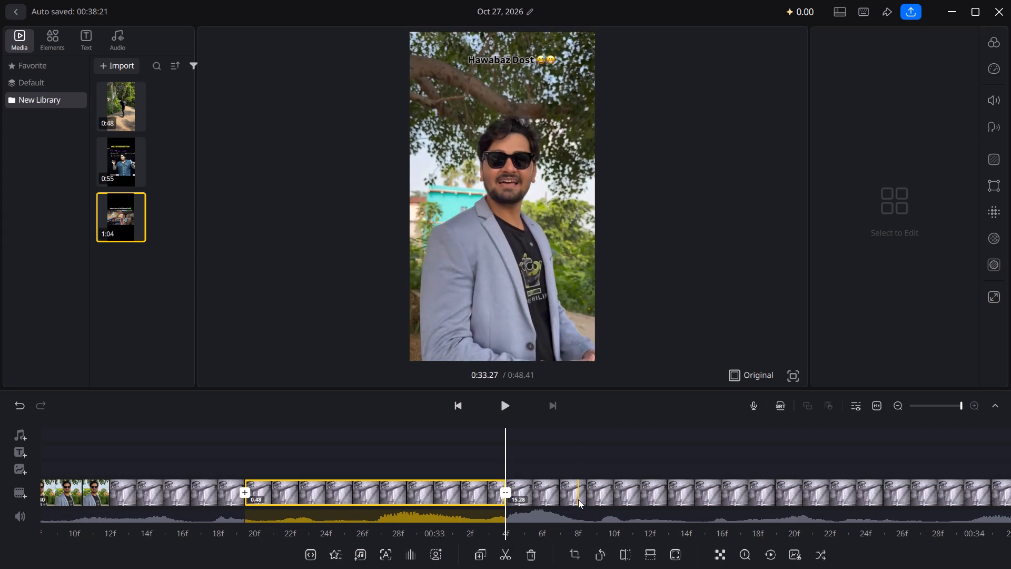
left_click_drag(578, 499, 374, 494)
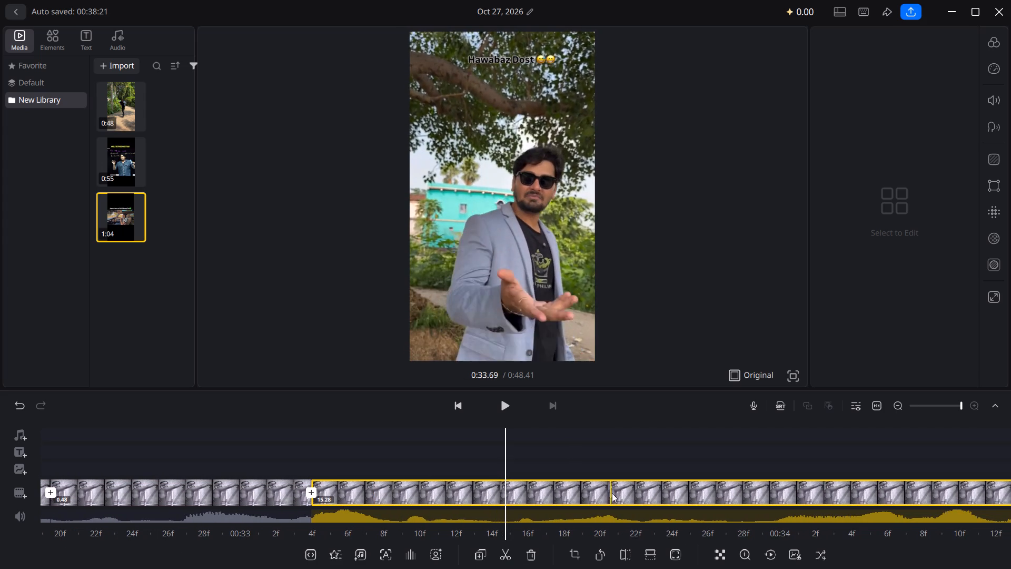
left_click_drag(612, 493, 506, 494)
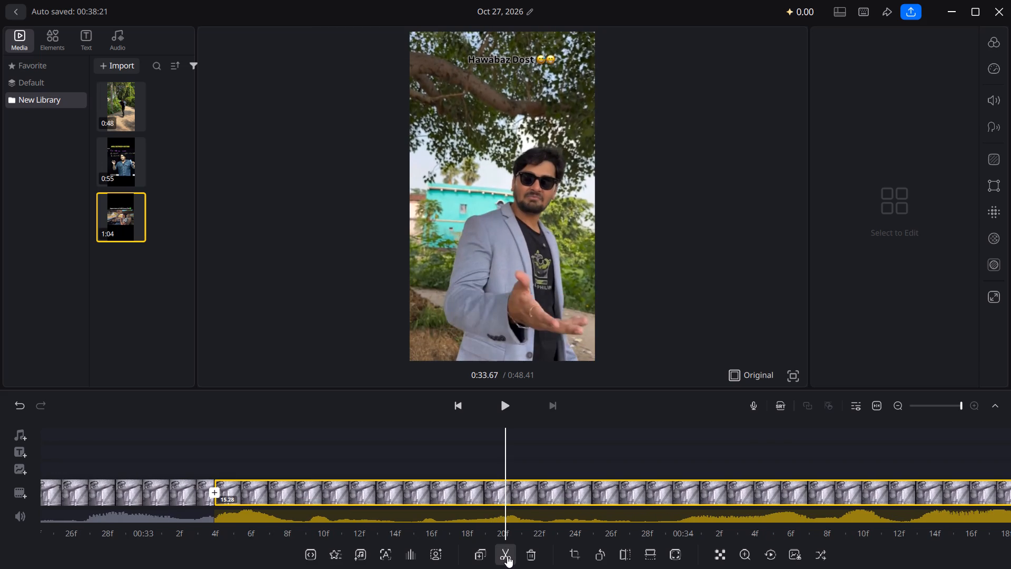
left_click(507, 556)
Split the remaining clip at about 0:34.19 and again at 0:34.64, making segments of 0.52 and 0.45 seconds.
left_click_drag(607, 484, 317, 503)
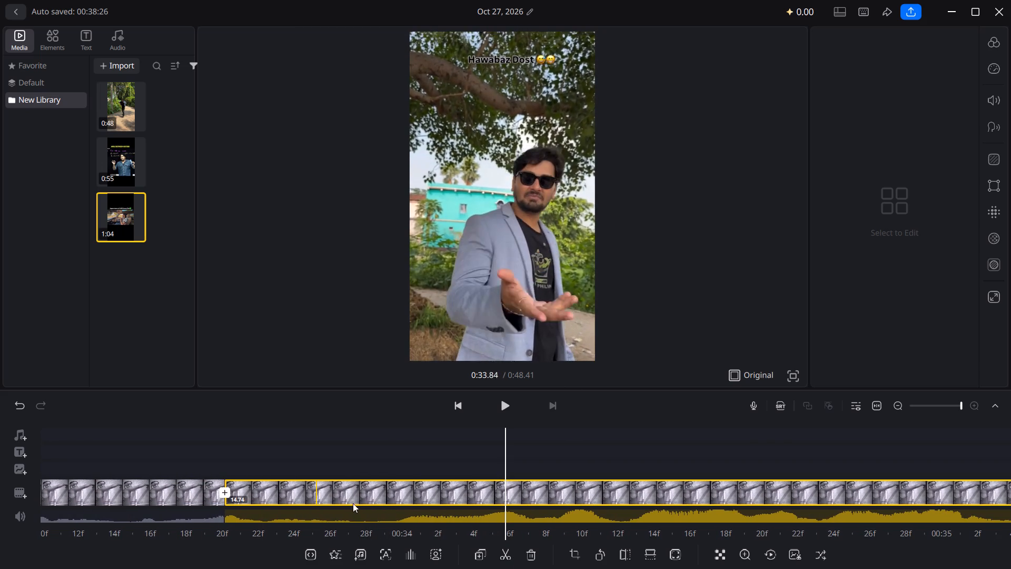
left_click(505, 552)
left_click_drag(593, 478, 427, 481)
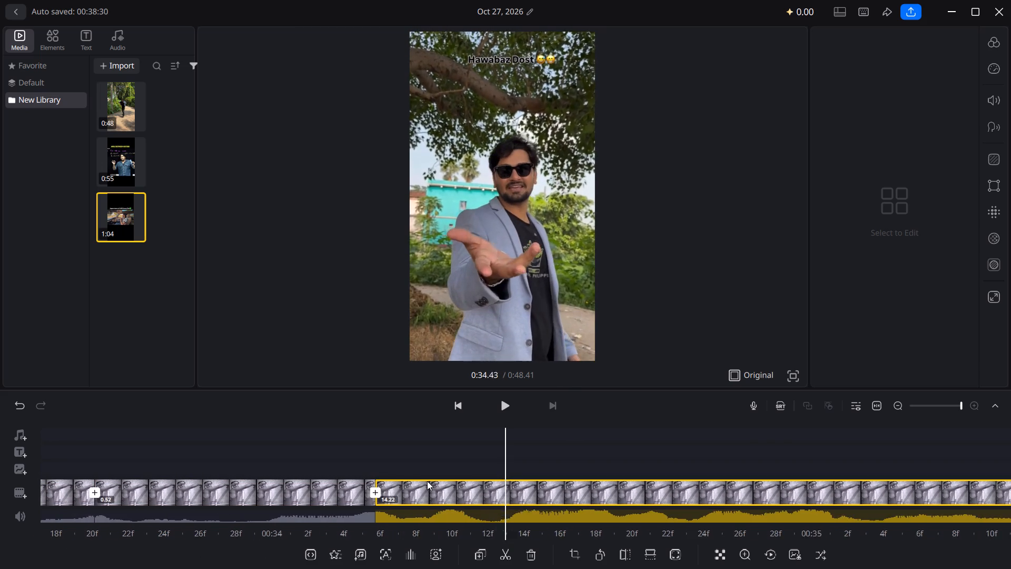
left_click_drag(427, 481, 339, 481)
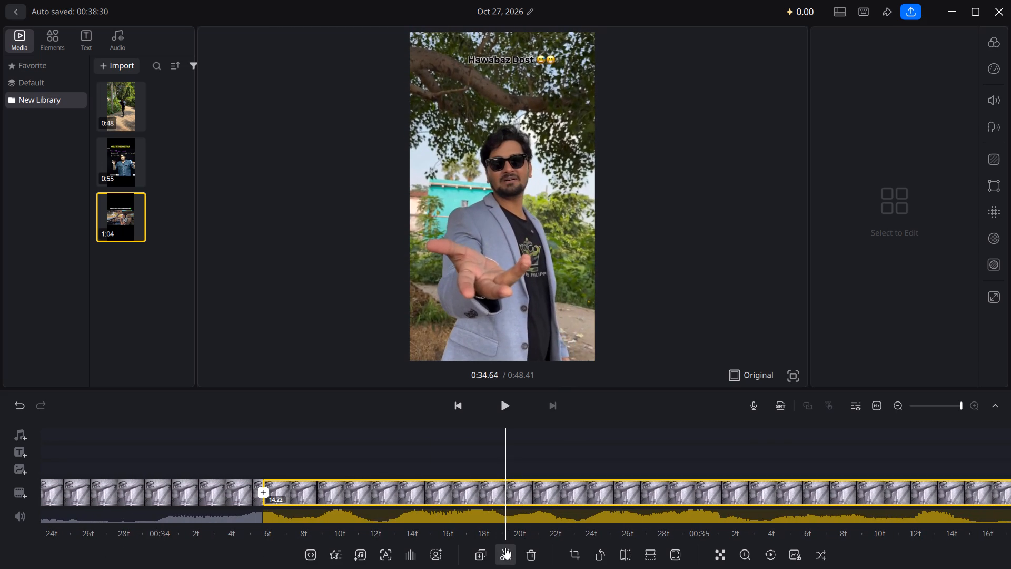
left_click(503, 550)
Split the remaining clip at 0:35.19 and again at 0:35.61, making segments of about 0.55 and 0.42 seconds.
left_click_drag(598, 481, 543, 483)
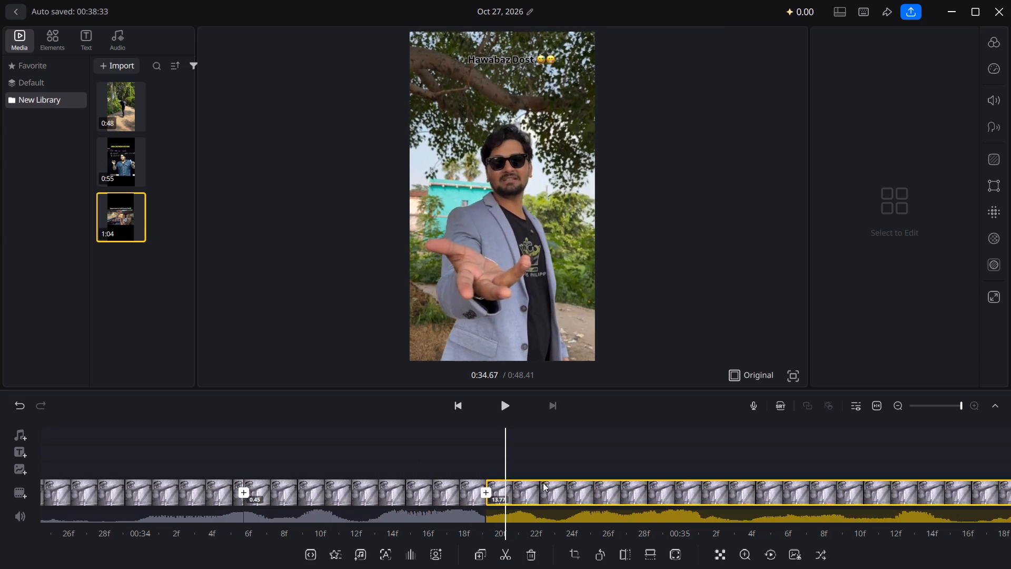
left_click_drag(543, 483, 415, 492)
left_click_drag(545, 501, 425, 499)
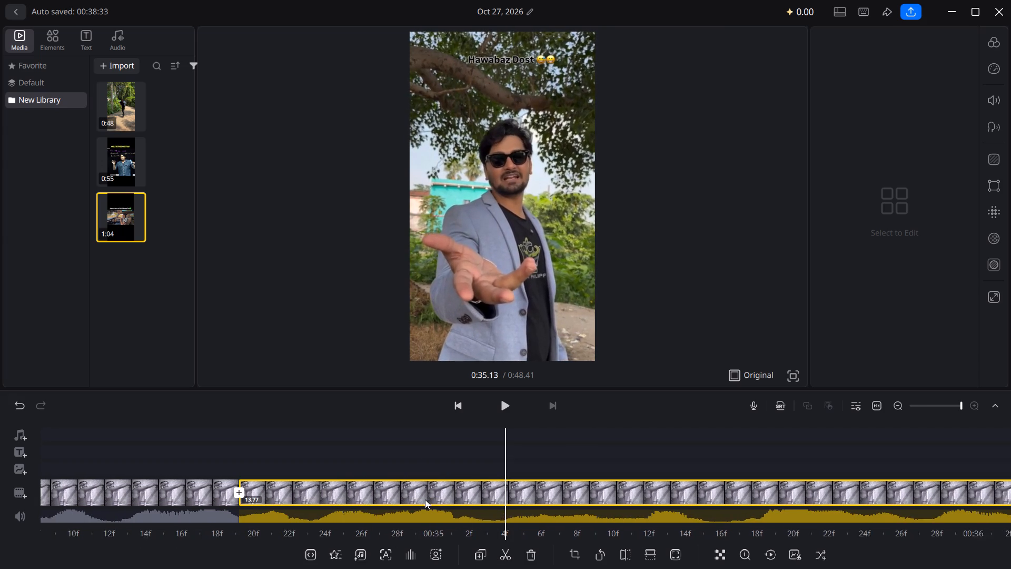
left_click_drag(425, 499, 413, 499)
left_click(504, 543)
left_click(502, 552)
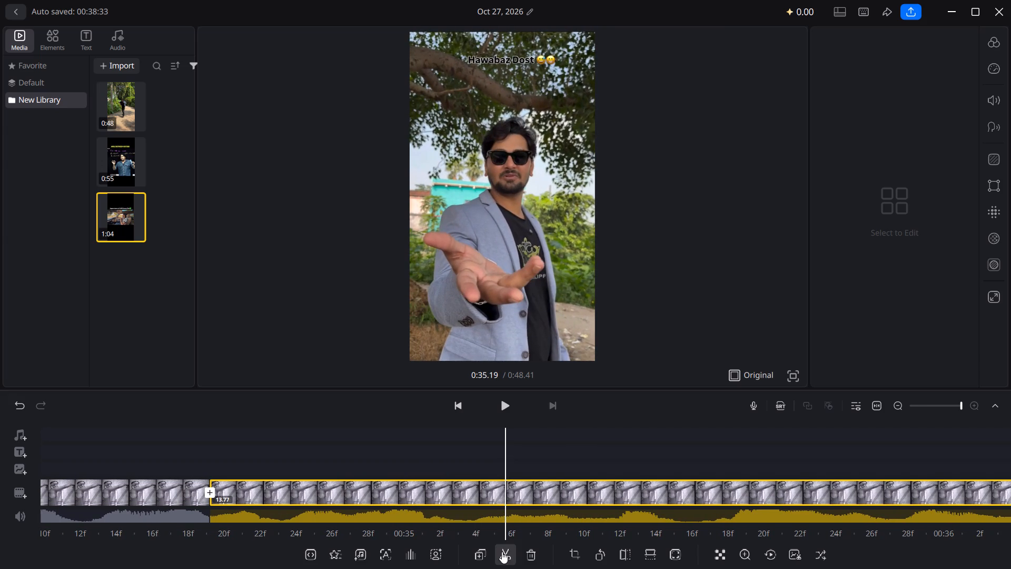
left_click_drag(536, 509, 353, 511)
left_click_drag(495, 517, 430, 518)
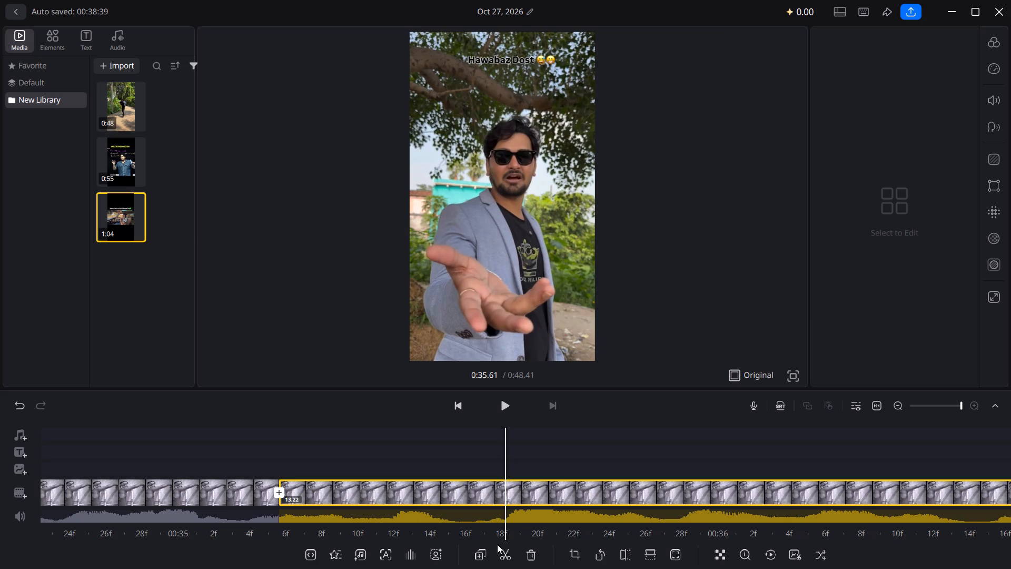
left_click(502, 548)
Split the remaining clip at 0:36.11, making a segment of about 0.50 seconds.
left_click_drag(582, 496, 429, 499)
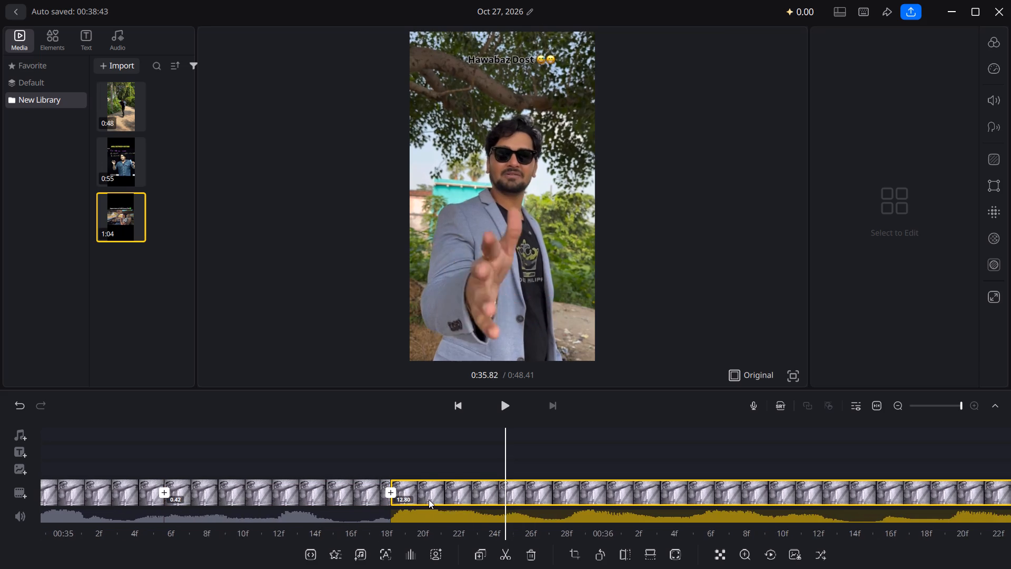
left_click_drag(429, 499, 390, 499)
left_click_drag(537, 520, 461, 520)
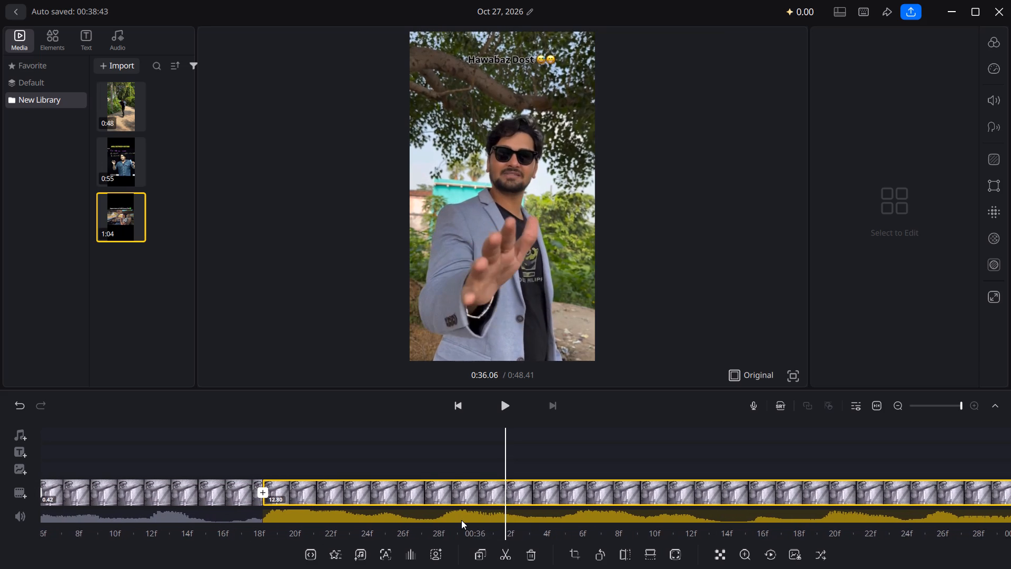
left_click_drag(461, 520, 439, 520)
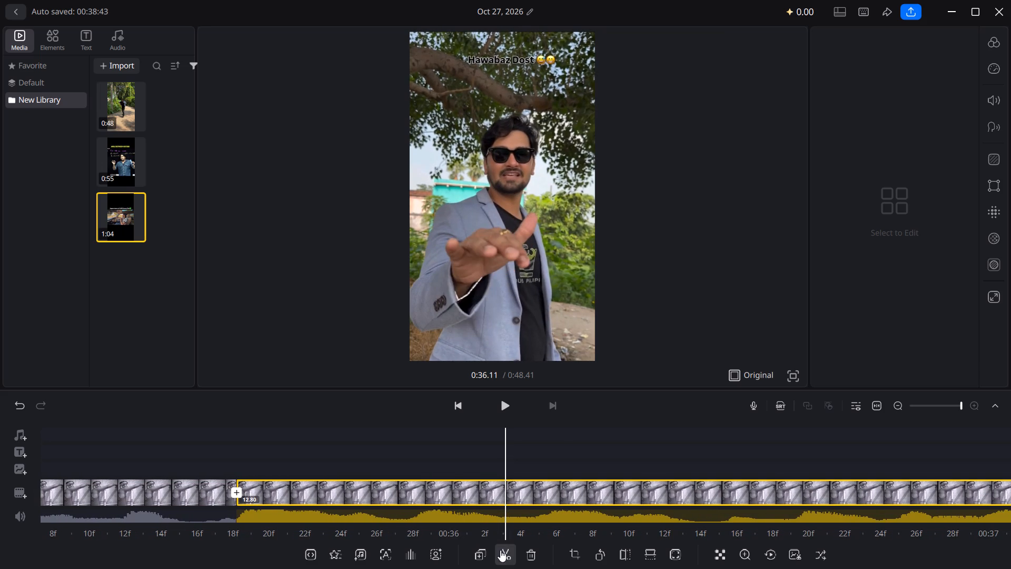
left_click(501, 551)
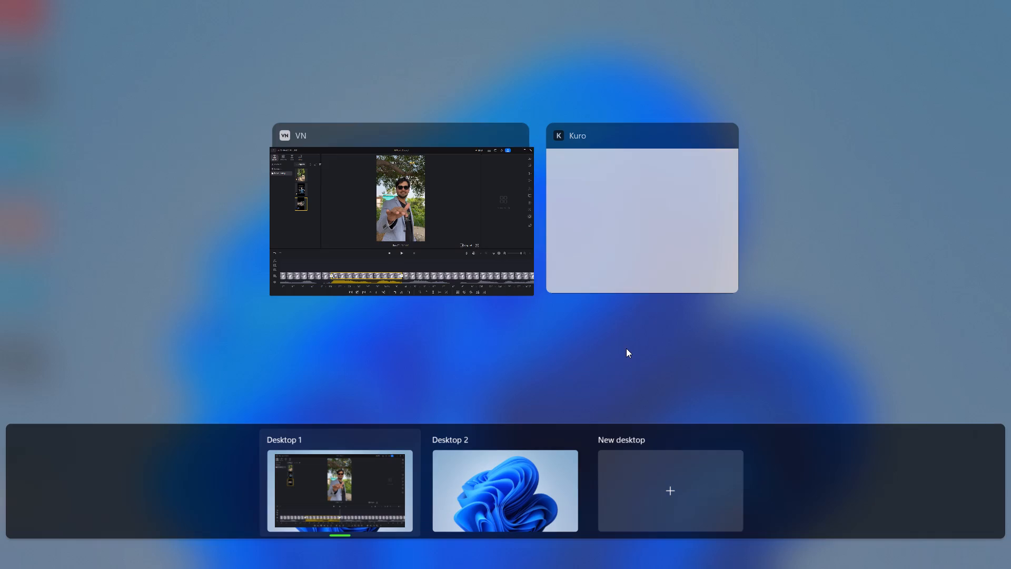
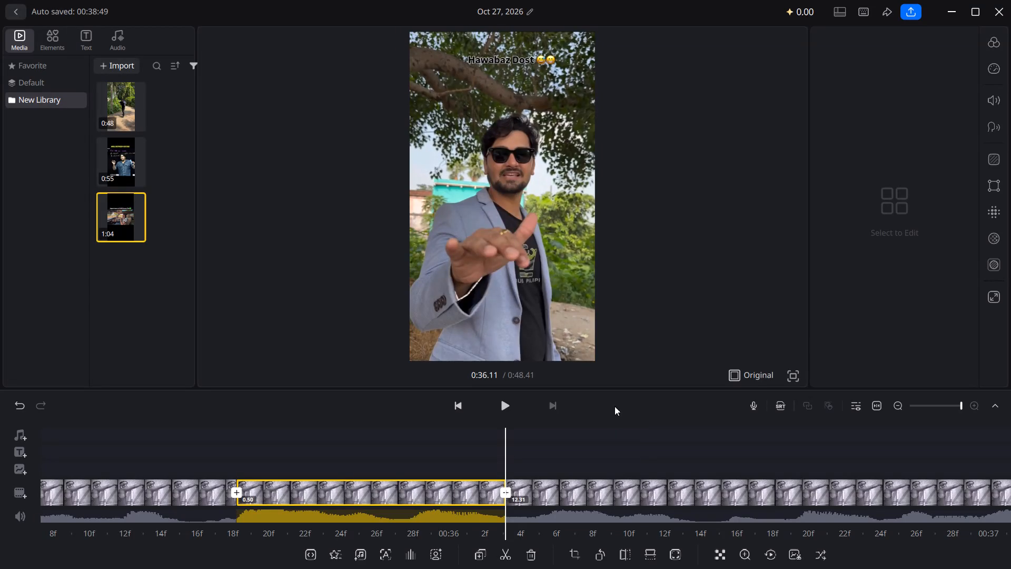
Split the remaining clip at 0:36.61 and again at 0:37.17, making segments of about 0.51 and 0.55 seconds.
left_click_drag(636, 435, 348, 442)
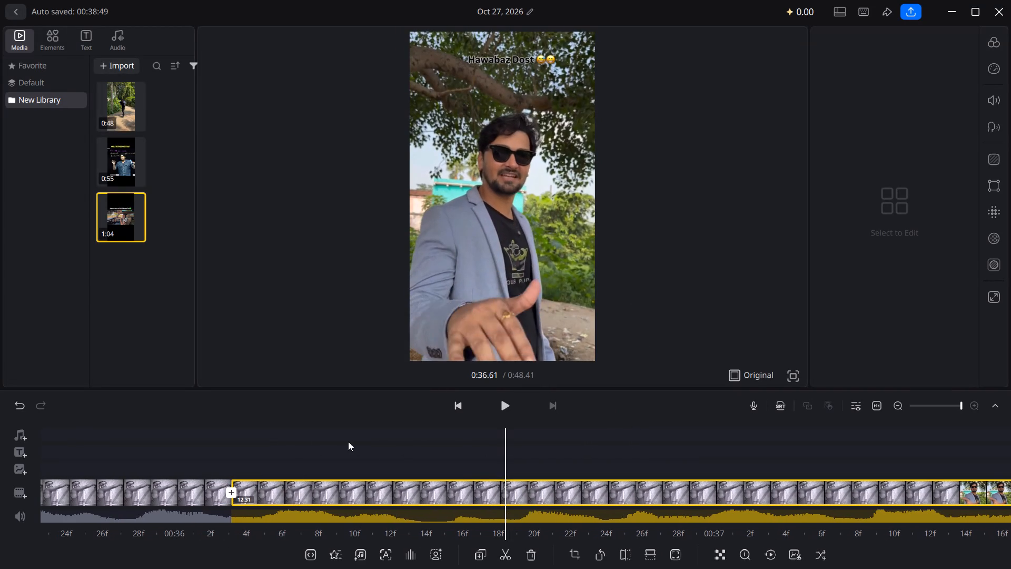
left_click(512, 557)
left_click_drag(745, 441, 430, 464)
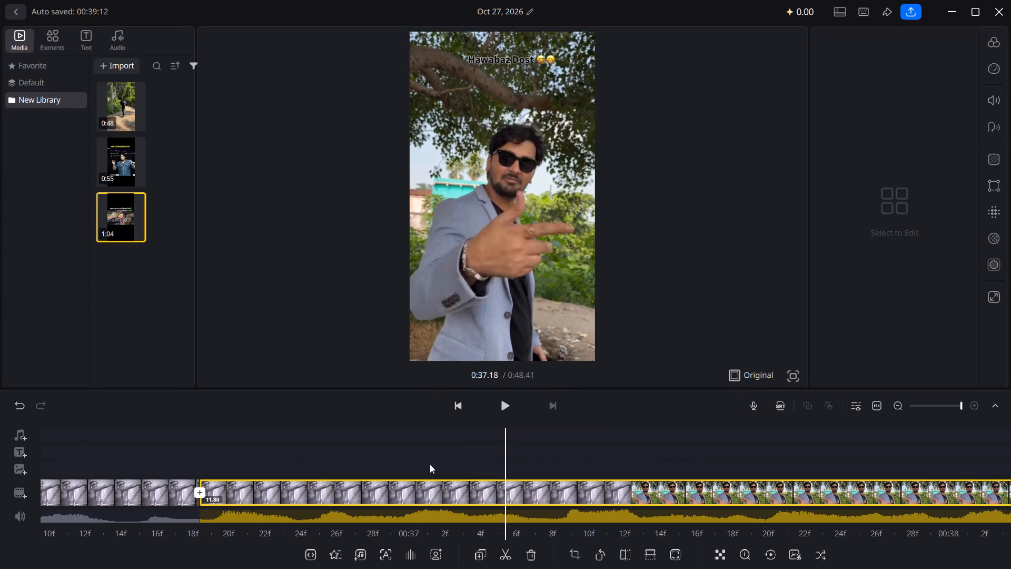
left_click_drag(430, 464, 438, 463)
left_click(503, 553)
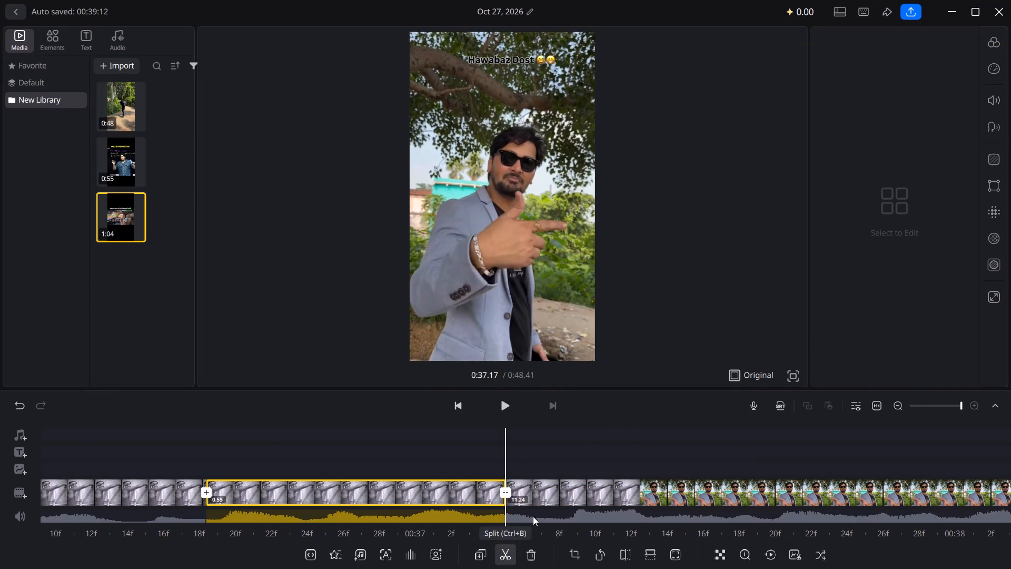
Split the remaining clip at 0:37.69, making a segment of 0.53 seconds.
left_click_drag(590, 477, 296, 486)
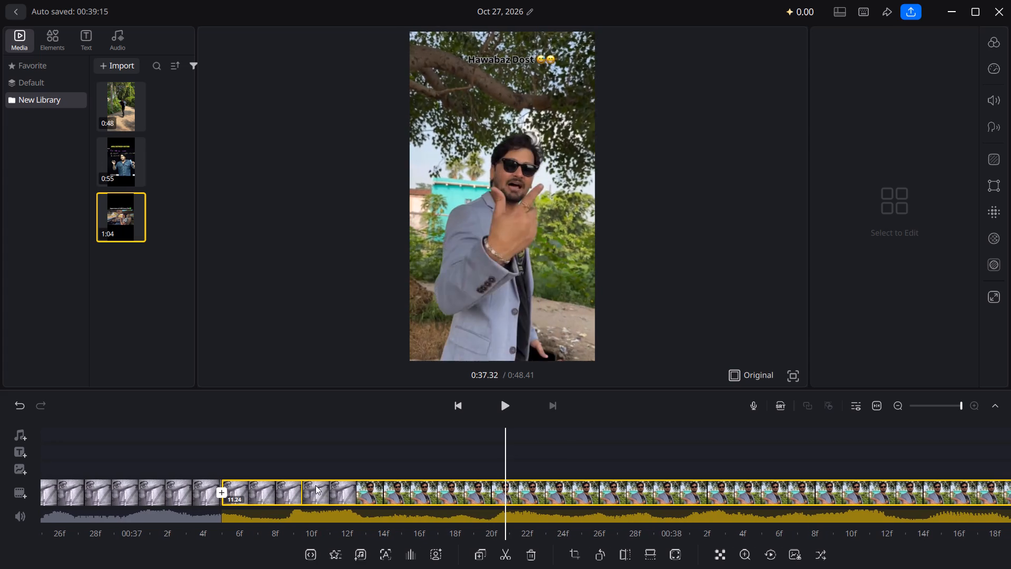
left_click(500, 559)
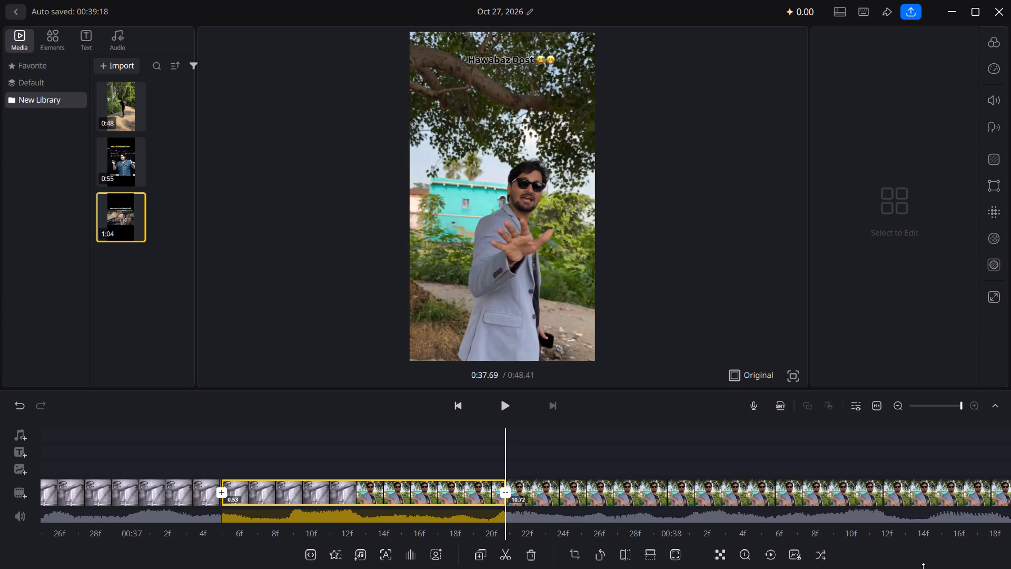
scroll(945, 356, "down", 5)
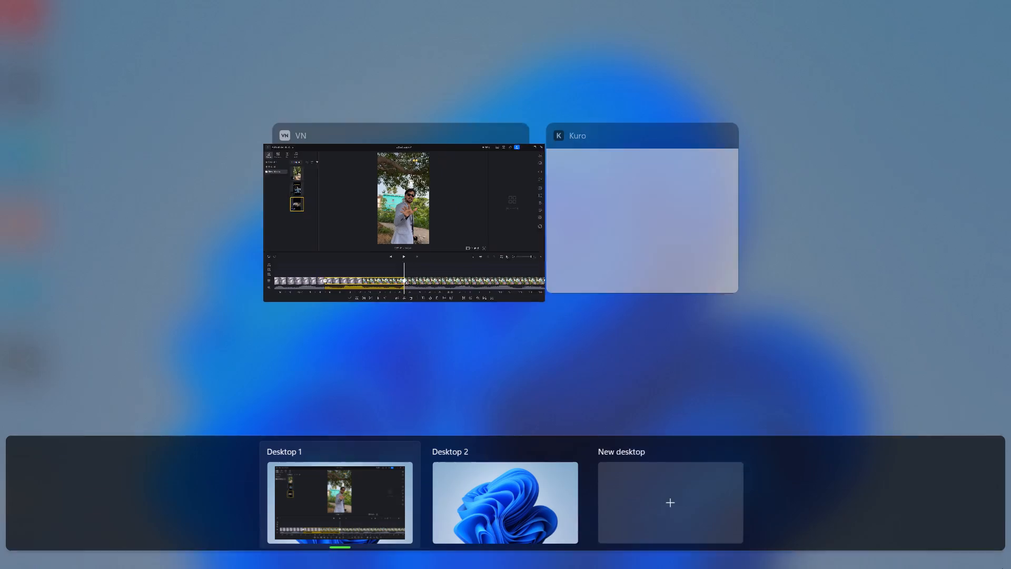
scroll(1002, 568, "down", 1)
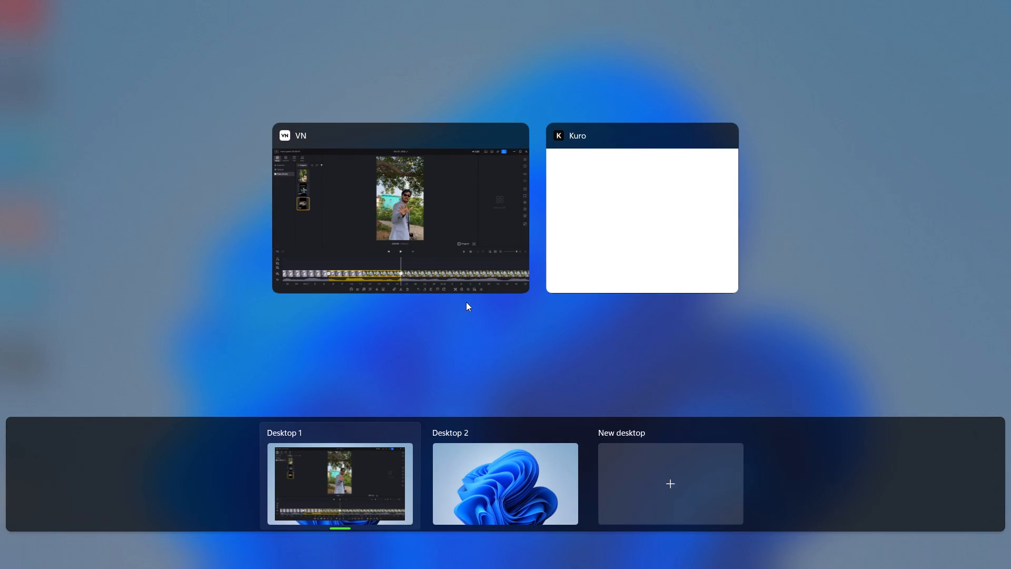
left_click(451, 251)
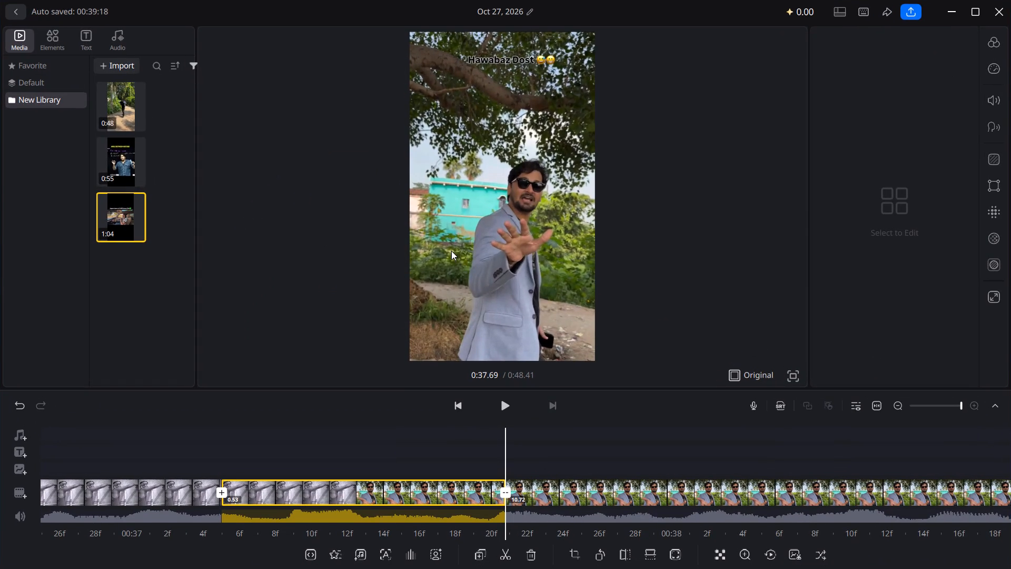
Split the remaining clip at 0:38.16 and again at 0:38.58, making segments of about 0.47 and 0.42 seconds.
left_click_drag(666, 513, 403, 517)
left_click(514, 561)
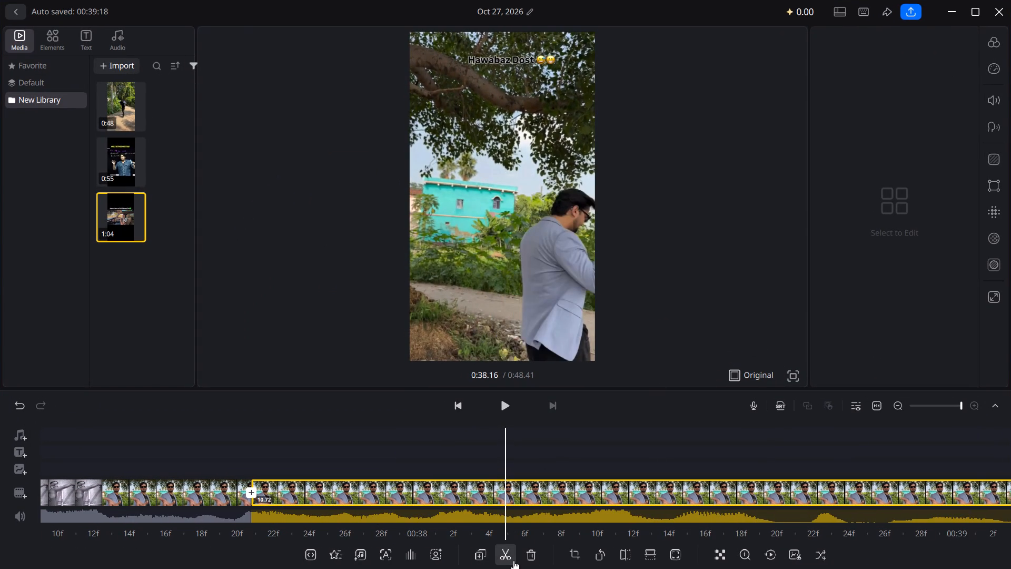
left_click_drag(608, 473, 365, 504)
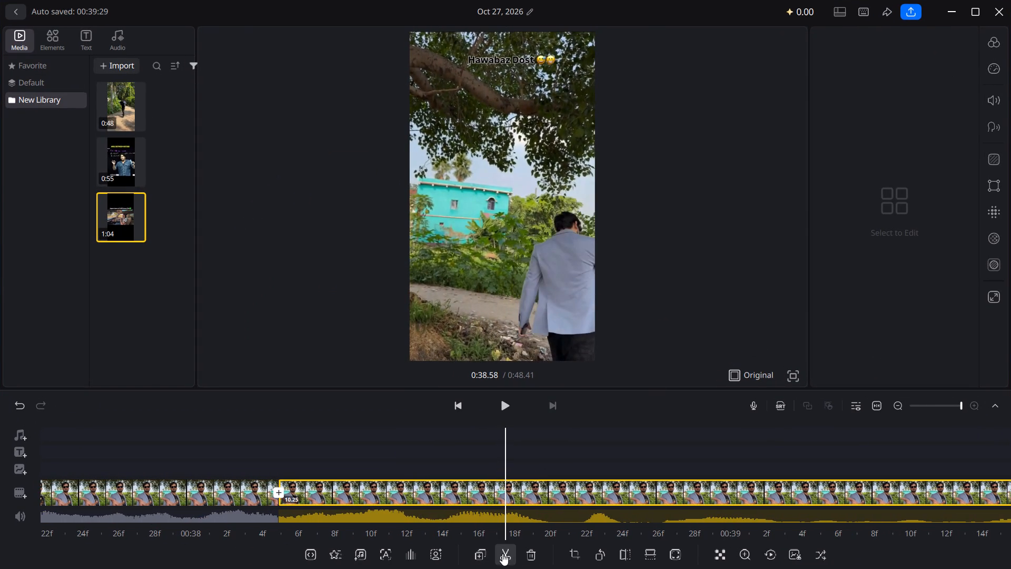
left_click(504, 554)
Split the remaining clip at 0:39.03 and again at 0:39.47, making segments of about 0.45 and 0.44 seconds.
left_click_drag(622, 479, 366, 498)
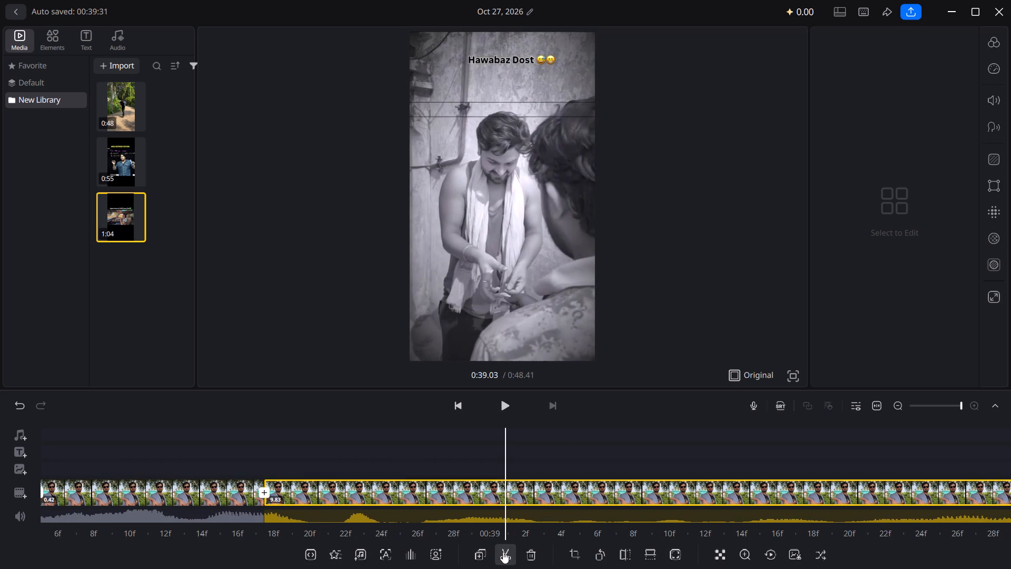
left_click(503, 552)
left_click_drag(543, 474, 296, 488)
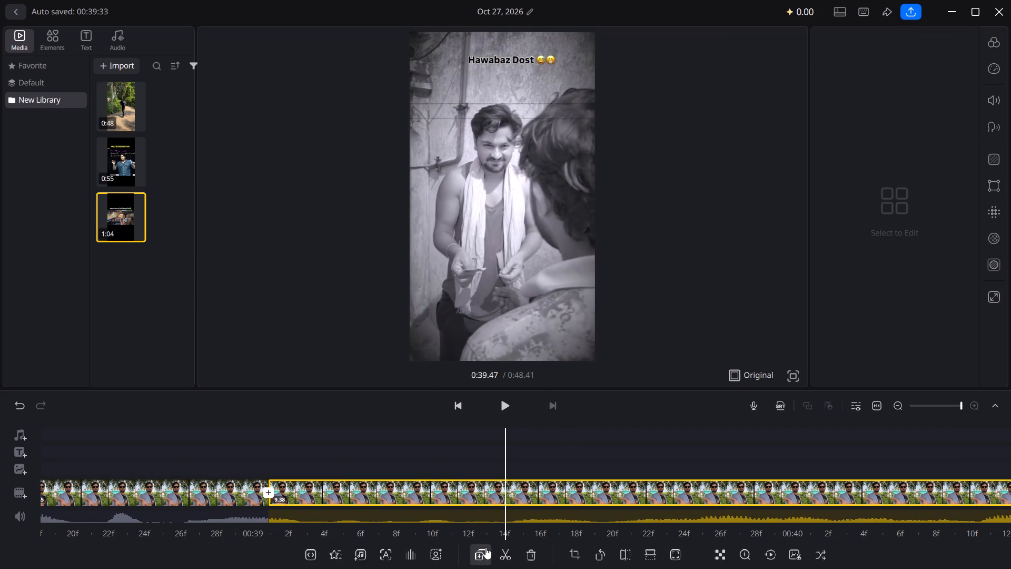
left_click(502, 551)
Split the remaining clip at about 0:39.90 and again at 0:40.29, making segments of about 0.44 and 0.39 seconds.
left_click_drag(543, 488, 368, 500)
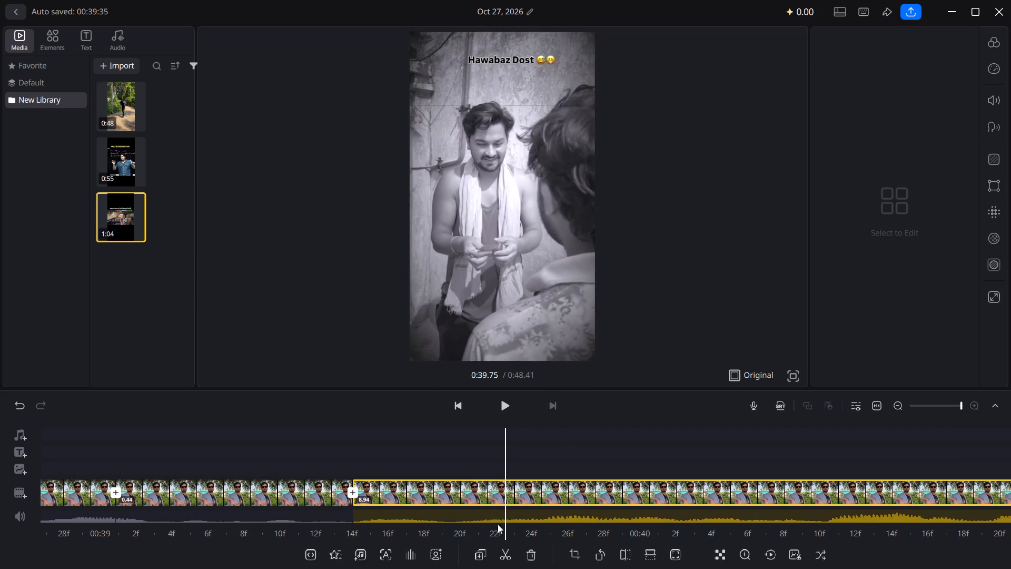
left_click_drag(494, 524, 442, 525)
left_click(503, 553)
left_click_drag(543, 487, 319, 503)
left_click_drag(457, 512, 427, 514)
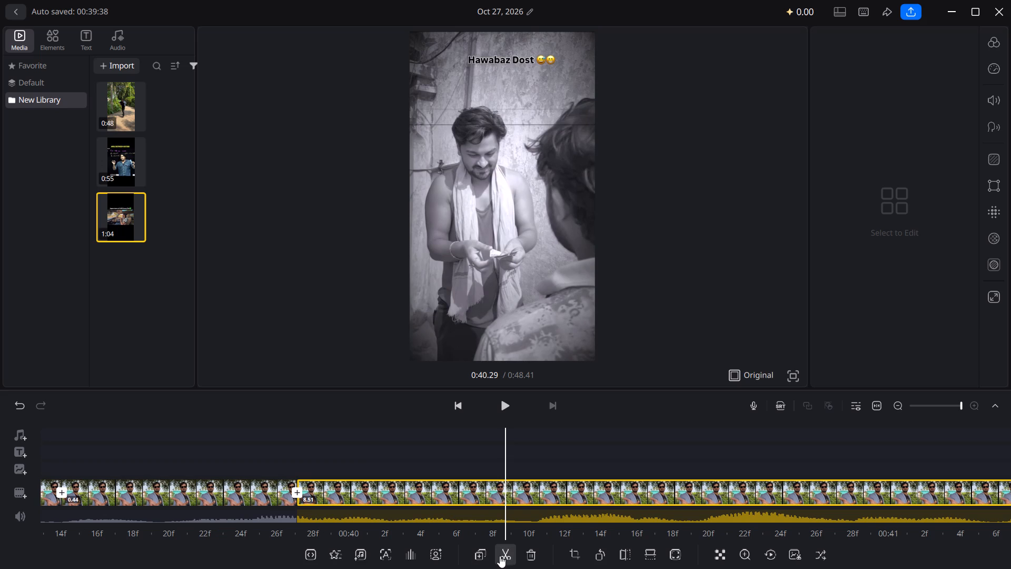
left_click(502, 554)
Split the remaining clip at 0:40.70 and again at 0:41.08, making segments of 0.41 and 0.38 seconds.
left_click_drag(538, 475, 297, 492)
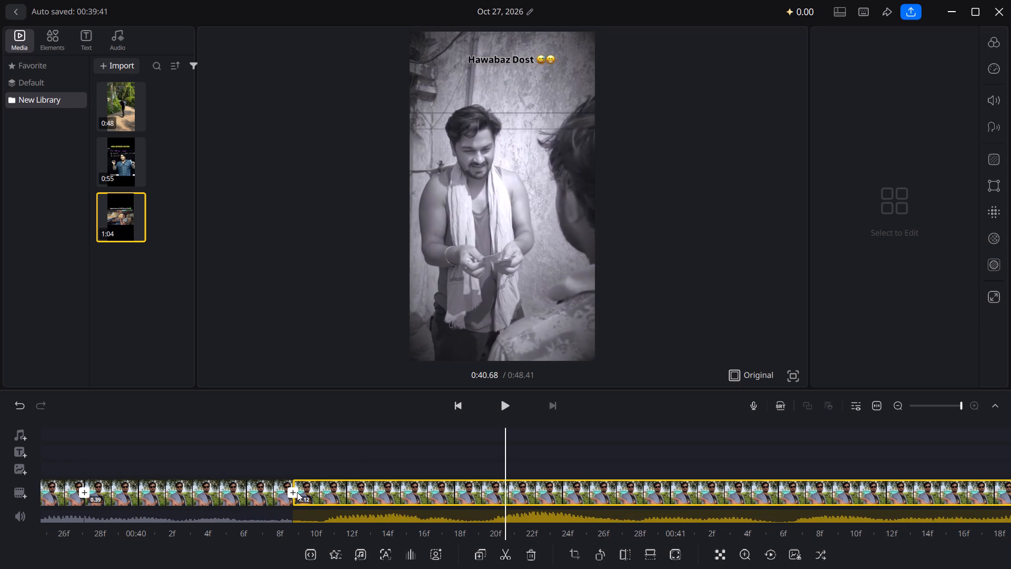
left_click_drag(297, 492, 296, 492)
left_click(509, 551)
left_click_drag(561, 493, 477, 498)
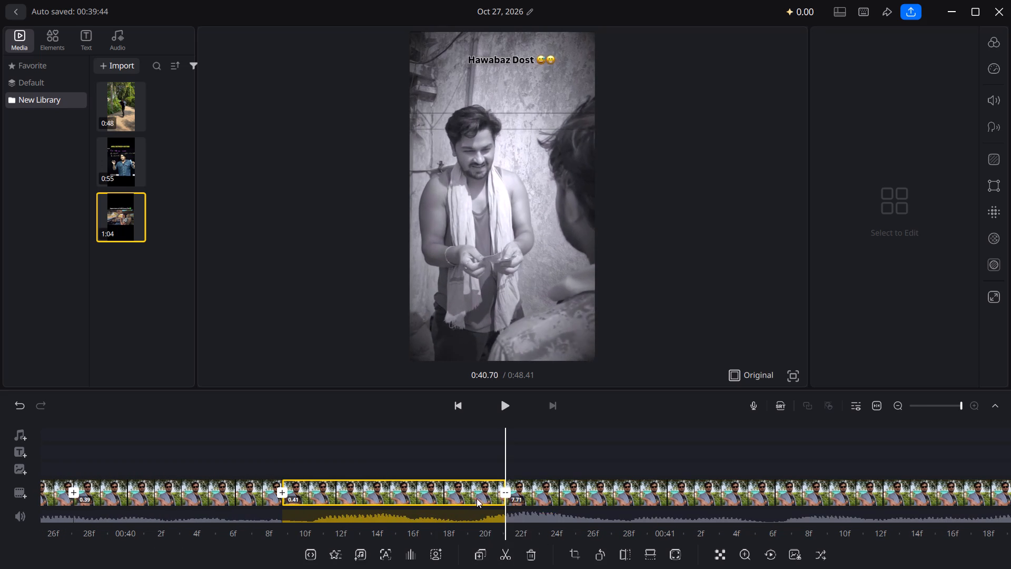
left_click_drag(477, 498, 393, 498)
left_click_drag(460, 503, 408, 505)
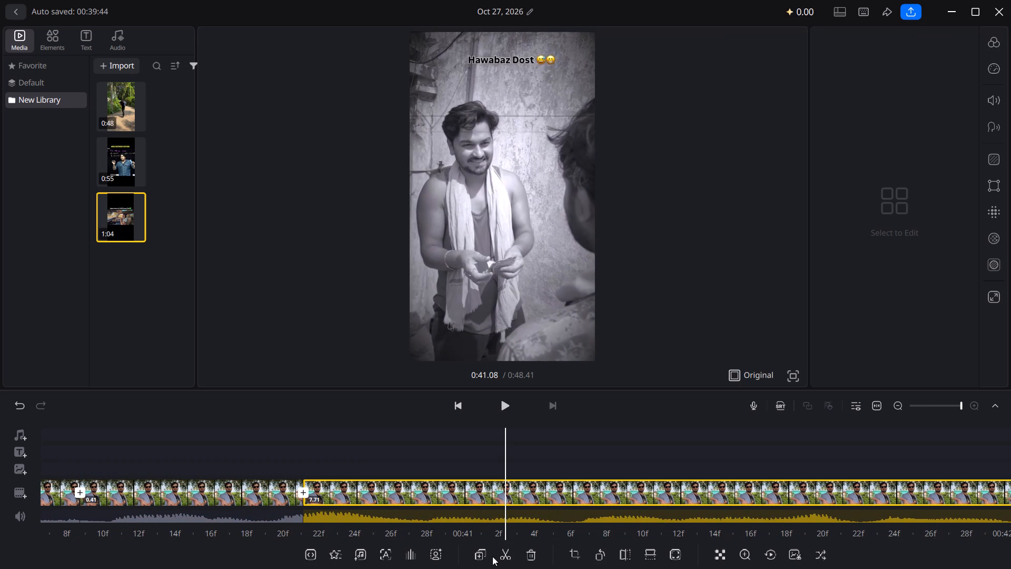
left_click(501, 556)
Split the remaining clip at 0:41.52 and again at 0:41.92, making segments of 0.44 and 0.40 seconds.
left_click_drag(546, 519, 296, 517)
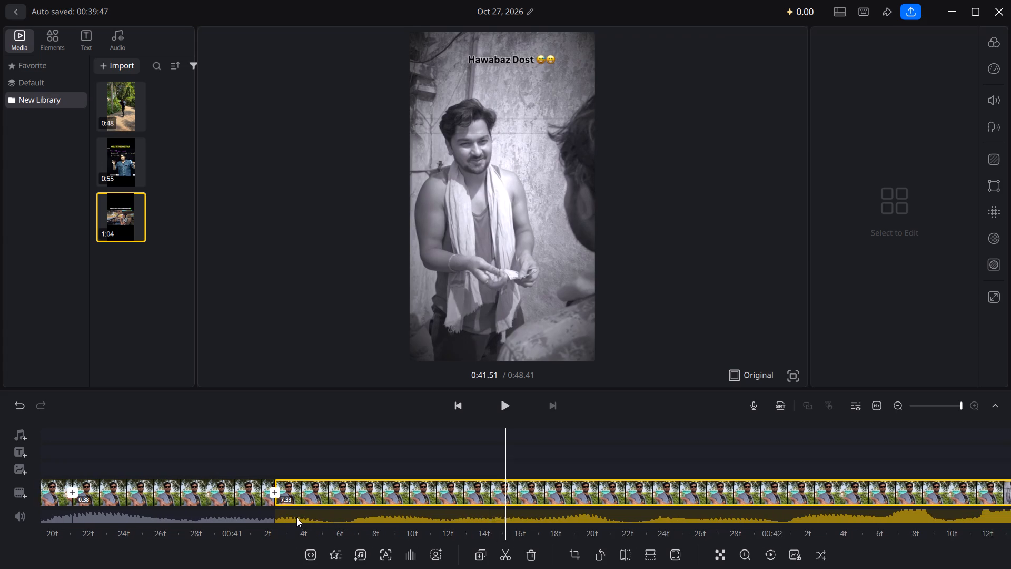
left_click_drag(296, 517, 296, 517)
left_click(503, 557)
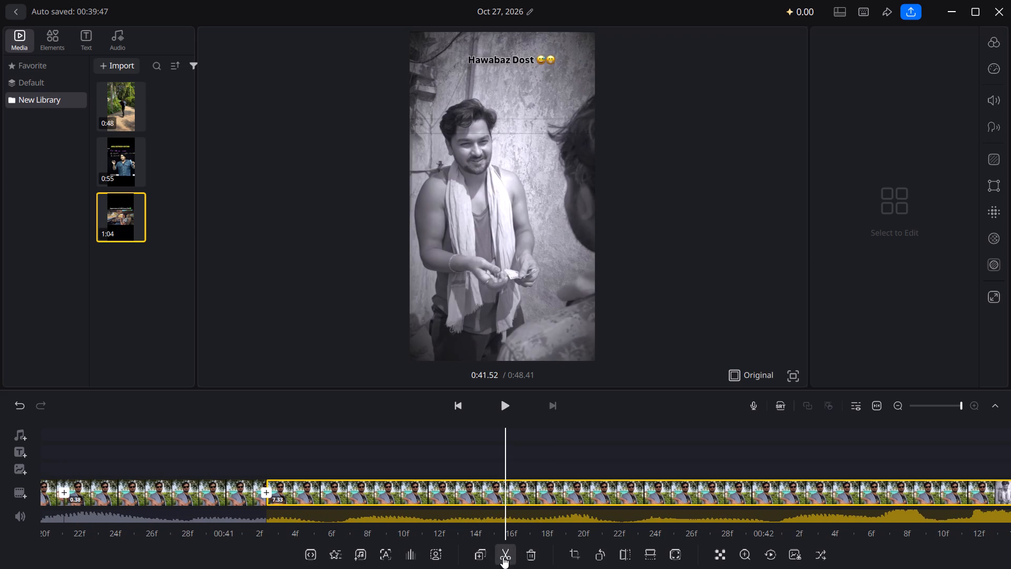
left_click_drag(557, 508, 346, 508)
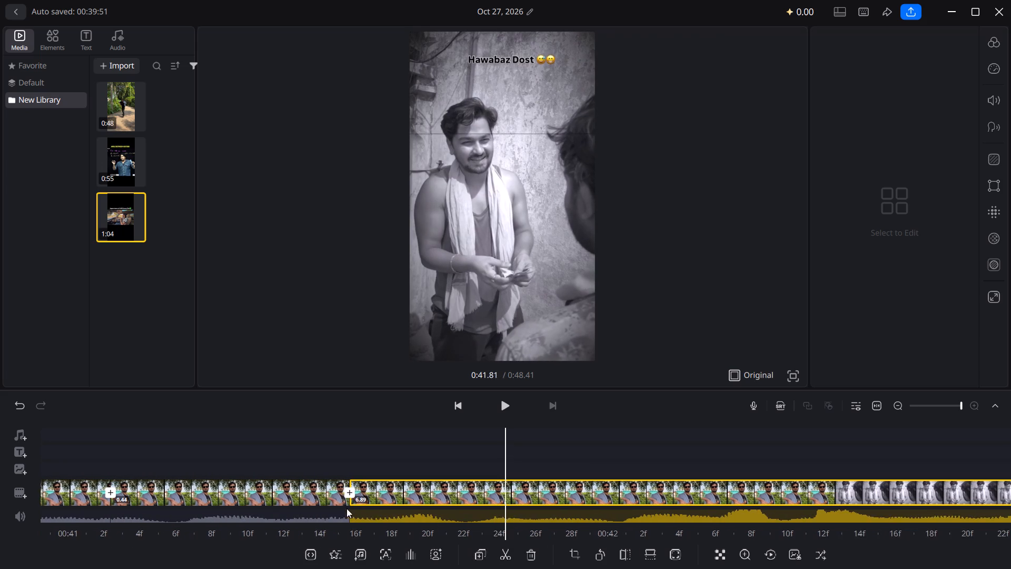
left_click_drag(346, 508, 334, 508)
left_click_drag(316, 508, 303, 509)
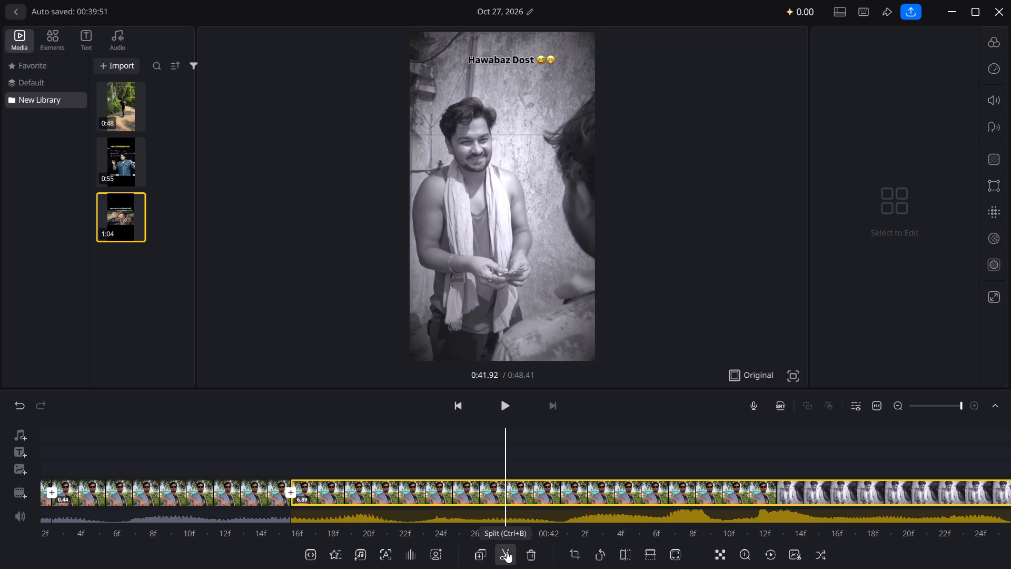
left_click(507, 551)
Split the remaining clip at about 0:42.3 and again at about 0:42.73, making segments of 0.39 and 0.41 seconds.
left_click_drag(545, 499, 313, 497)
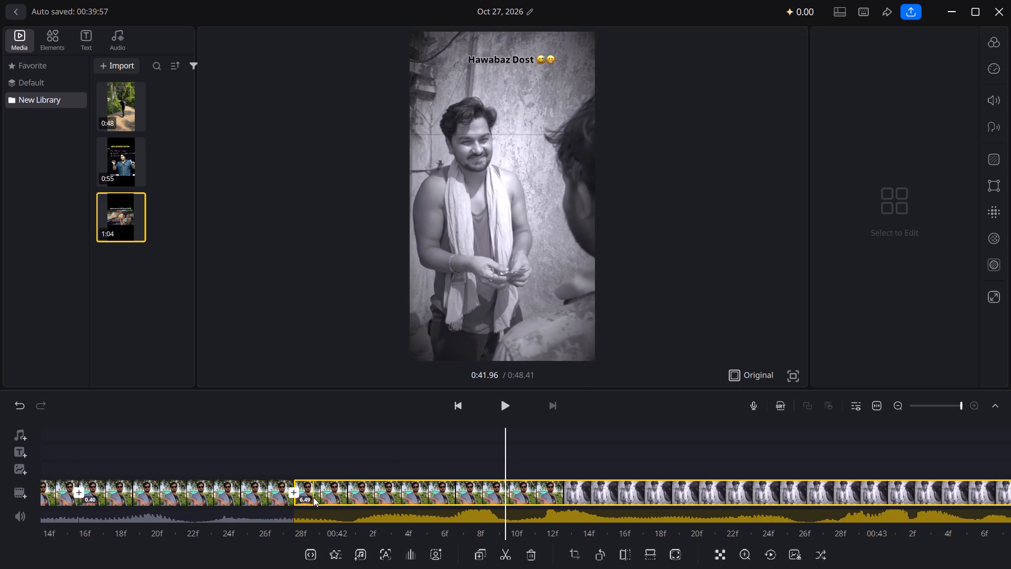
left_click(501, 550)
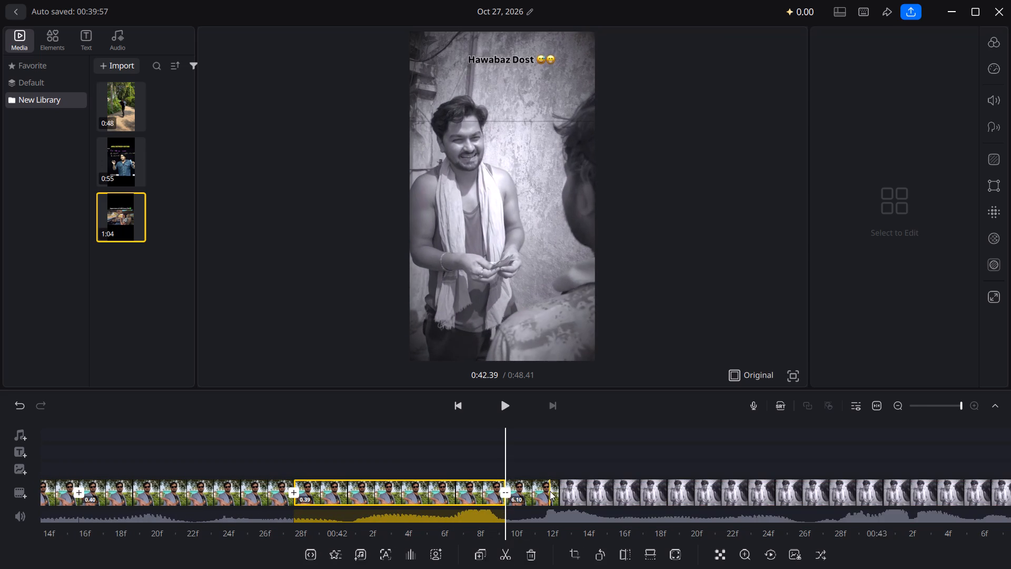
left_click_drag(498, 487, 279, 495)
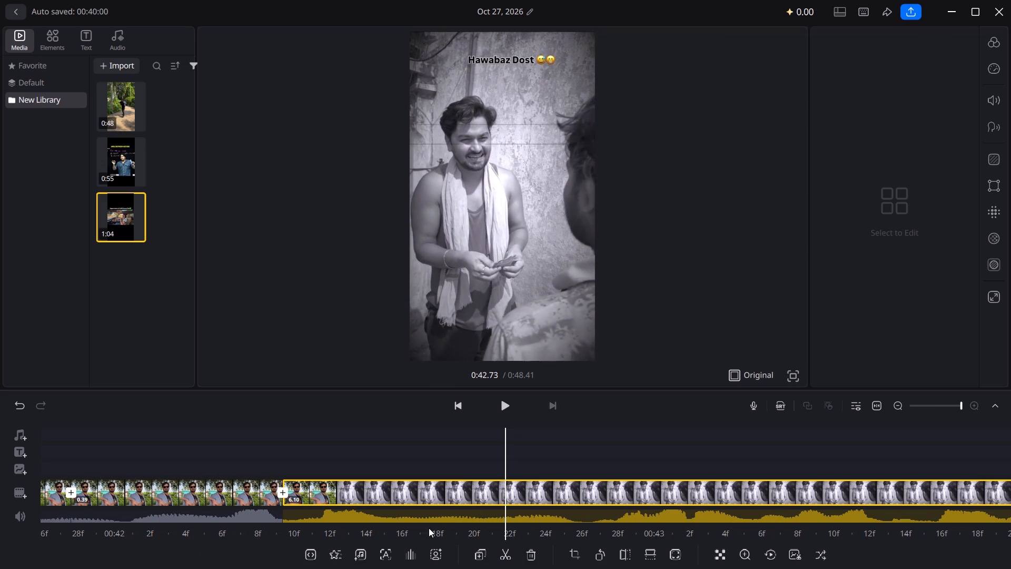
left_click(502, 553)
Split the remaining clip at 0:43.06 and again at 0:43.42, making segments of 0.34 and 0.35 seconds.
left_click_drag(538, 497, 338, 505)
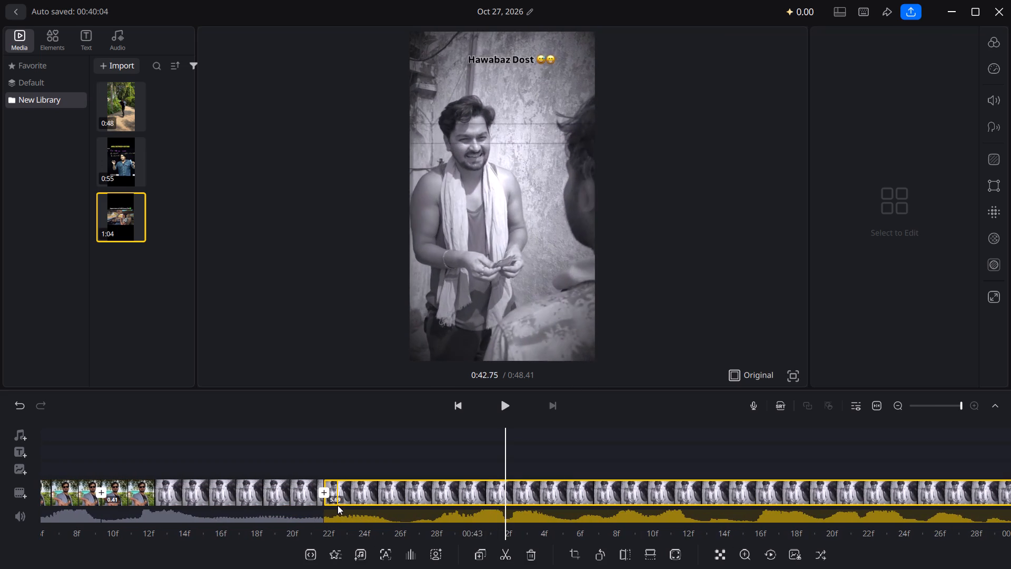
left_click(504, 553)
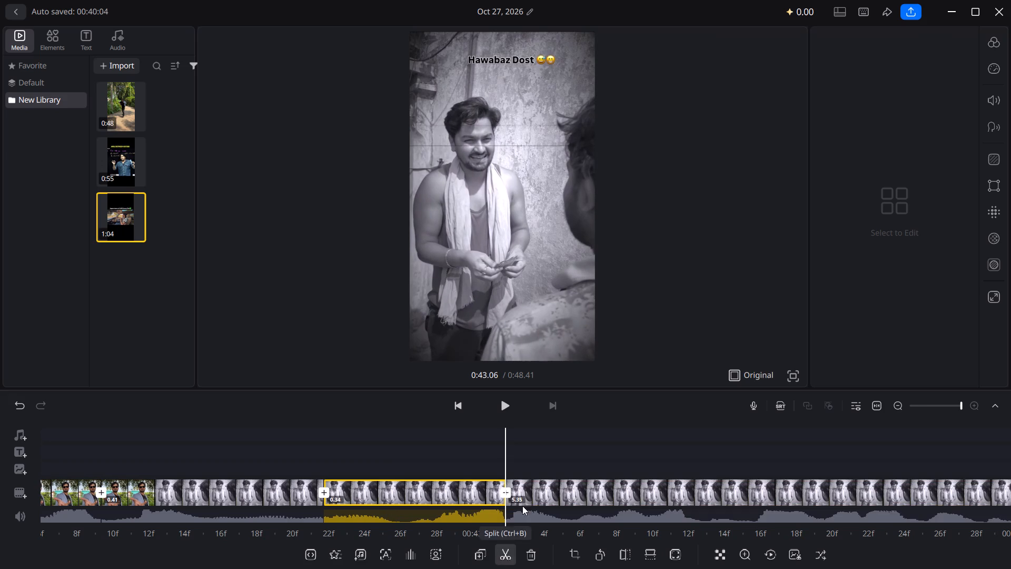
left_click_drag(531, 485, 255, 487)
left_click_drag(348, 479, 428, 479)
left_click(511, 552)
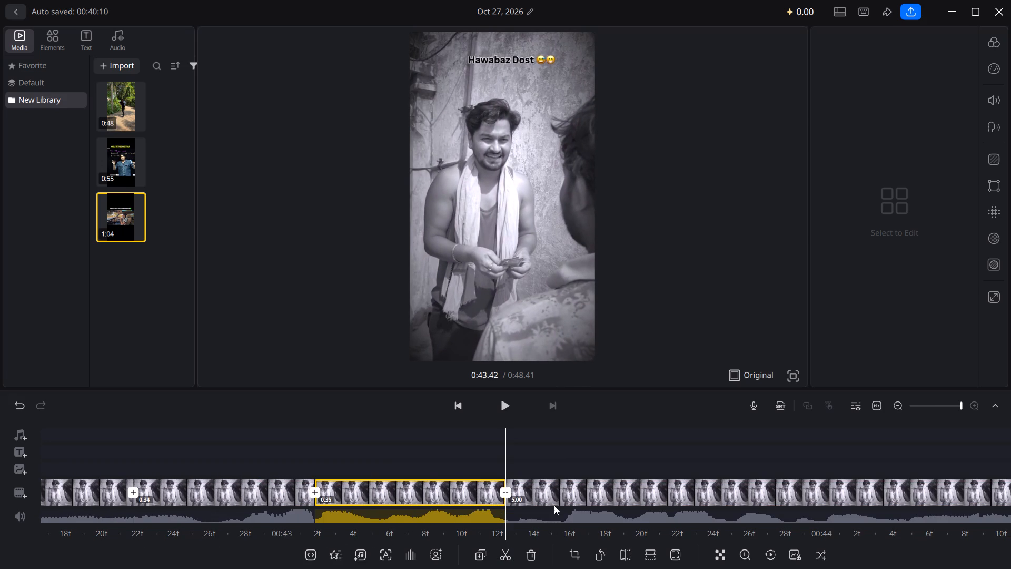
Split the remaining clip at 0:43.80 and again at 0:44.16, making segments of 0.38 and about 0.36 seconds.
left_click_drag(555, 504, 425, 498)
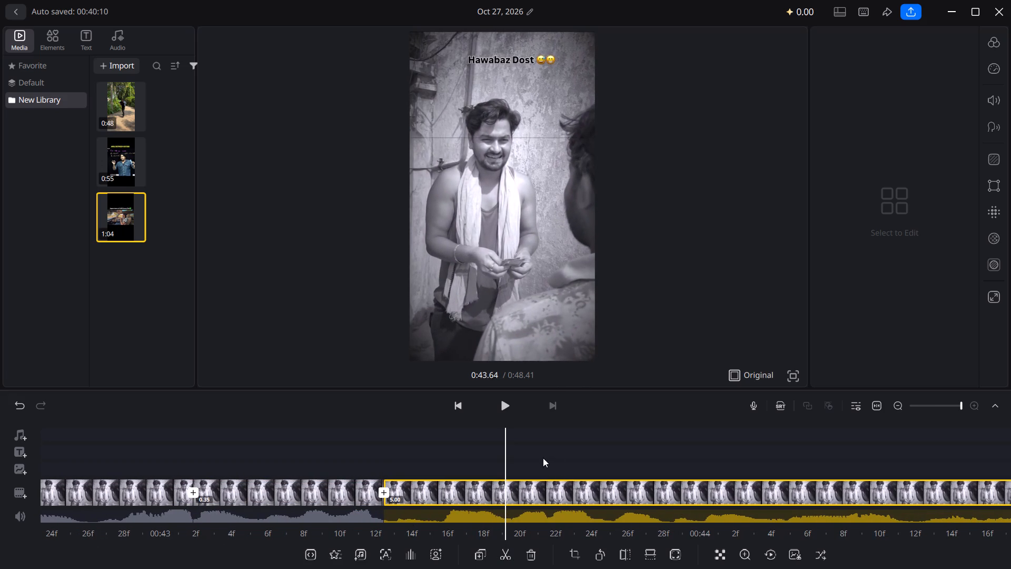
left_click_drag(535, 458, 443, 459)
left_click_drag(559, 511, 572, 507)
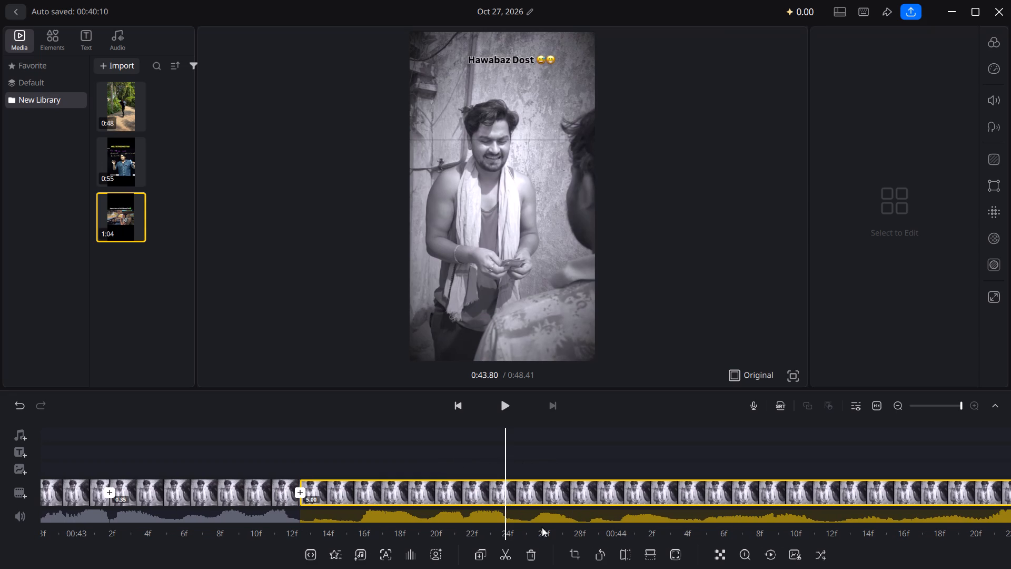
left_click(506, 558)
left_click_drag(567, 501, 369, 512)
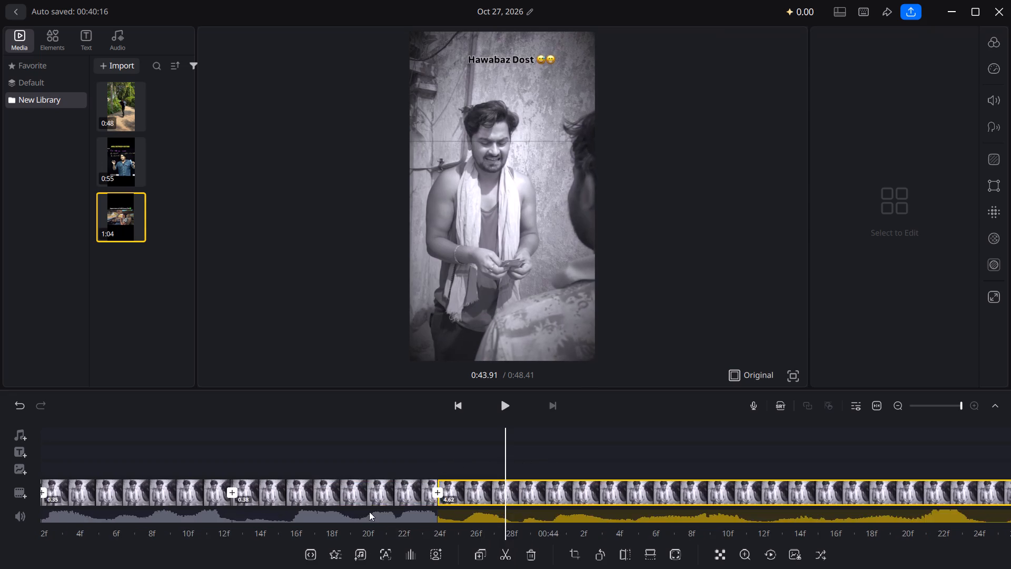
left_click_drag(369, 512, 325, 513)
left_click_drag(499, 511, 508, 509)
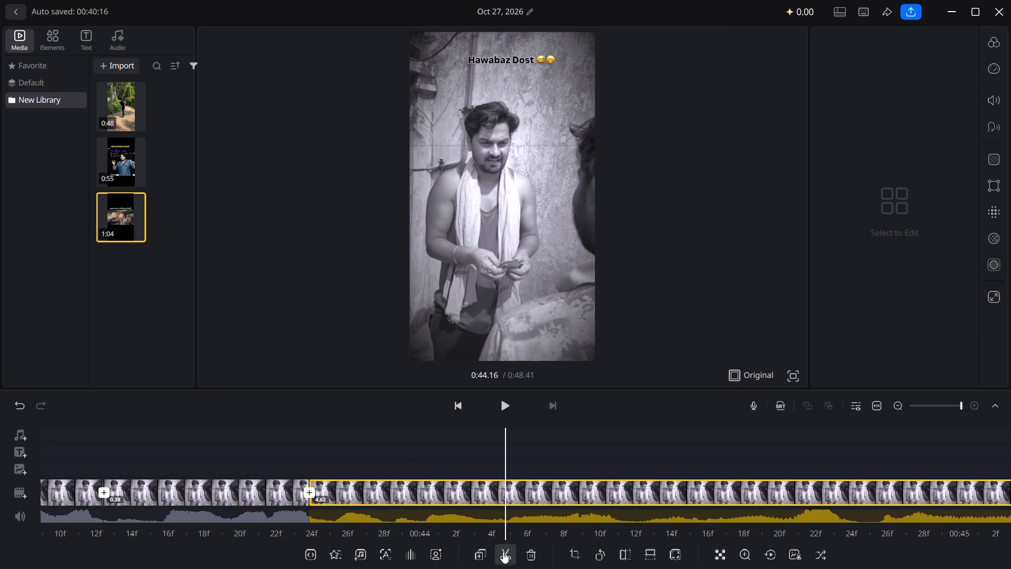
left_click(503, 553)
Split the remaining clip at about 0:44.53, making a segment of 0.37 seconds.
left_click_drag(539, 499, 380, 501)
left_click_drag(487, 489, 438, 494)
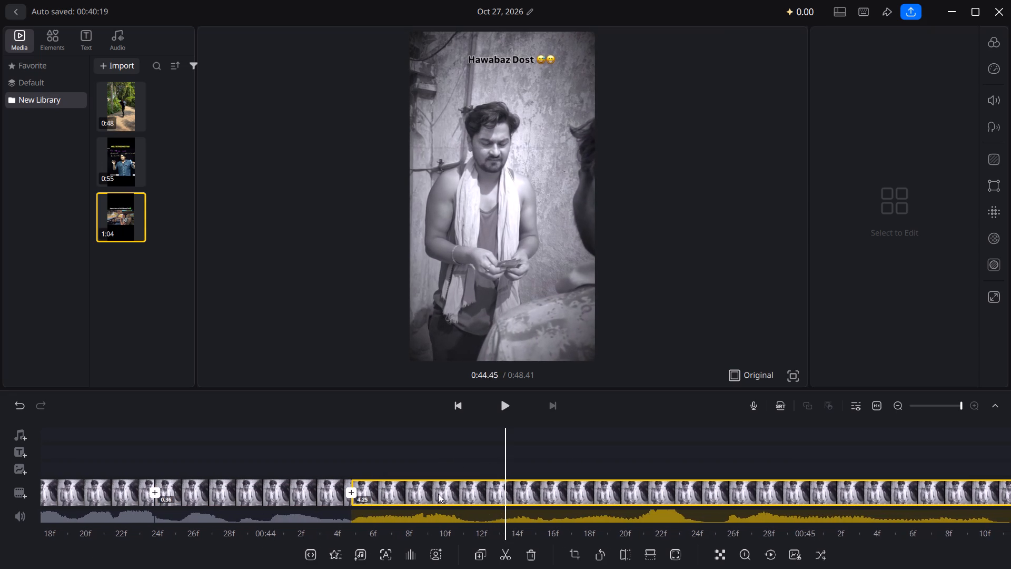
left_click_drag(438, 494, 426, 494)
left_click(504, 550)
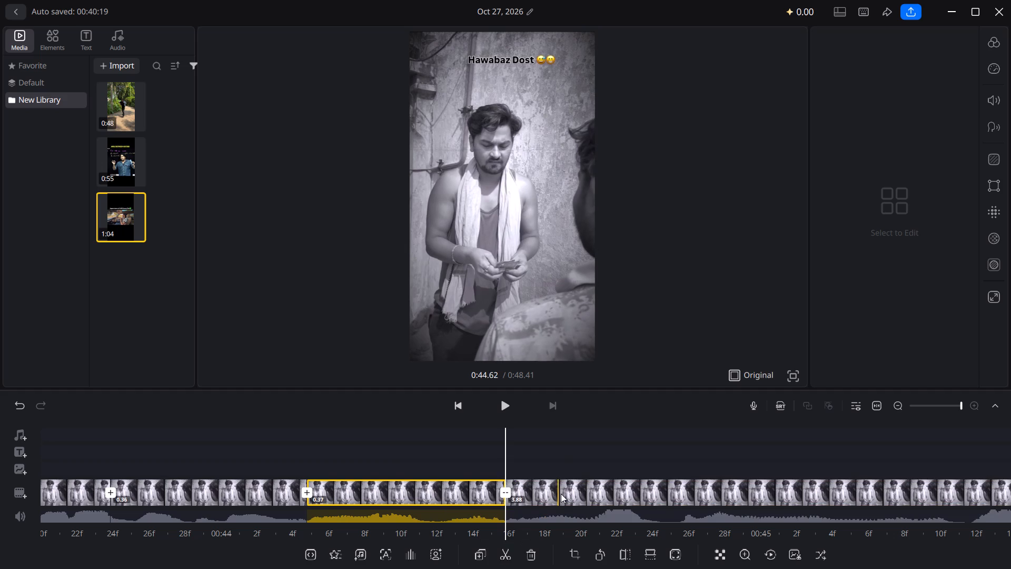
Split the remaining clip at 0:44.95 and again at about 0:45.40, making segments of 0.42 and 0.45 seconds.
left_click_drag(553, 493, 378, 497)
left_click_drag(487, 493, 465, 495)
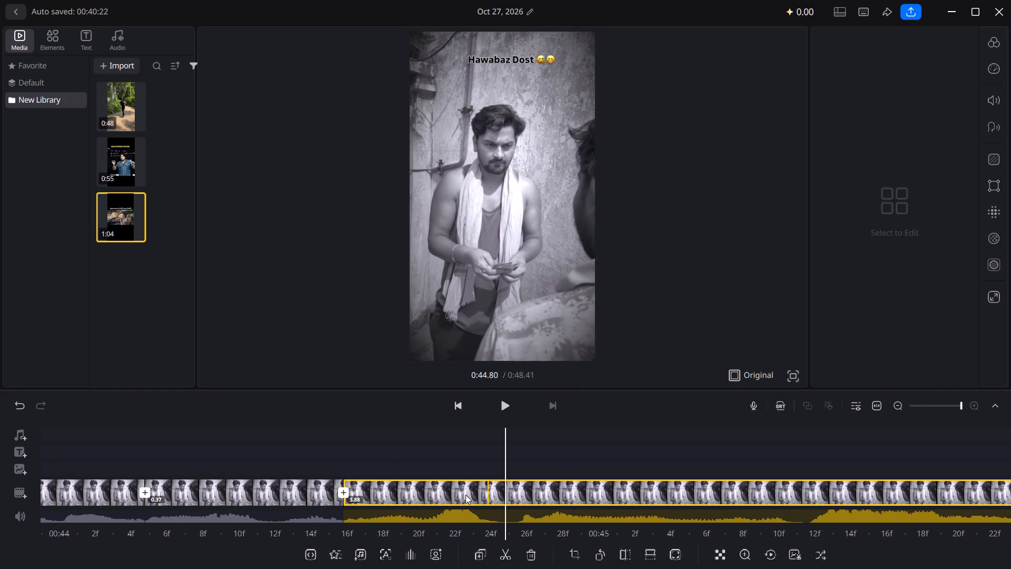
left_click_drag(465, 495, 407, 492)
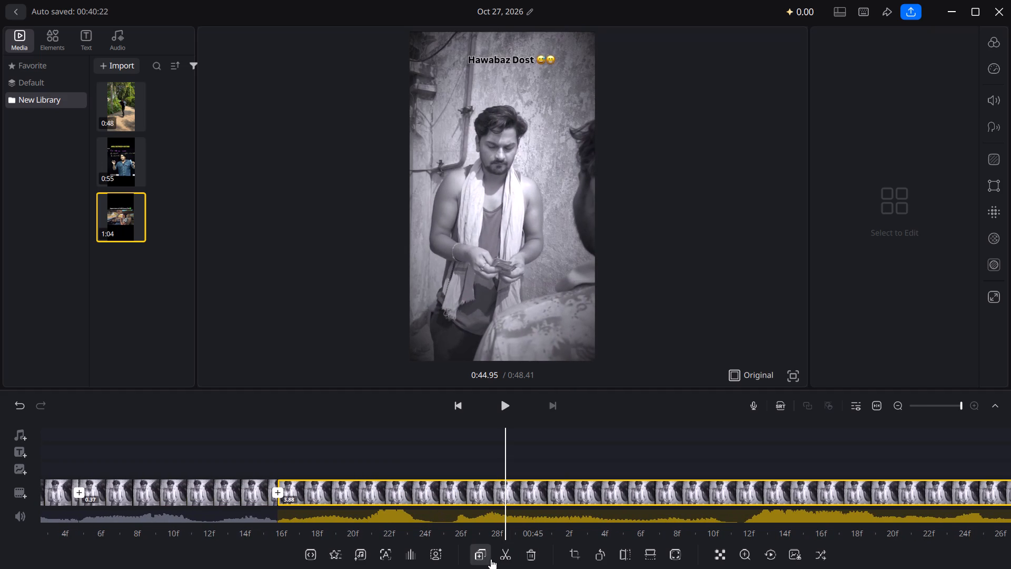
left_click(504, 555)
left_click_drag(550, 508, 358, 509)
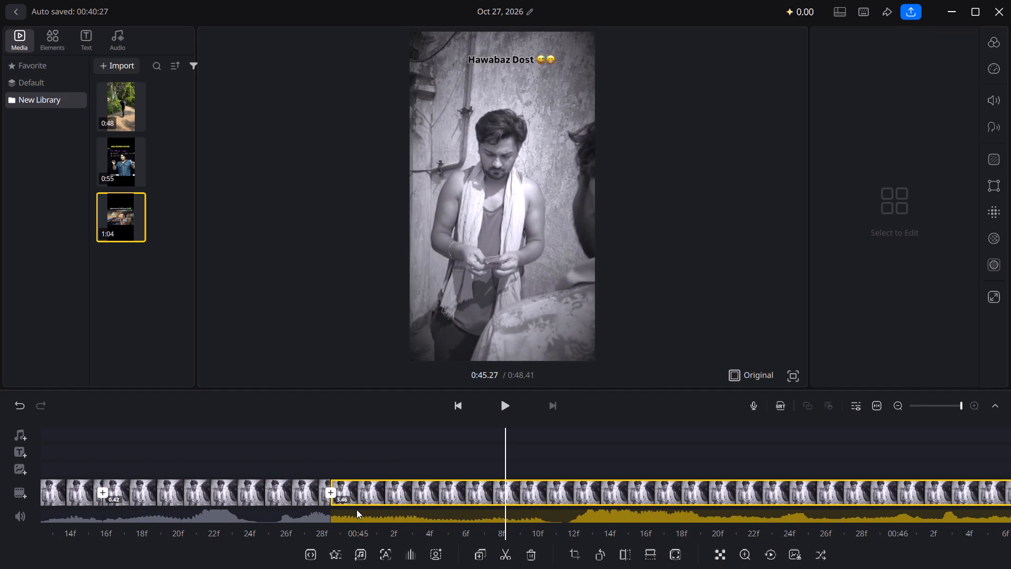
left_click_drag(457, 512, 394, 512)
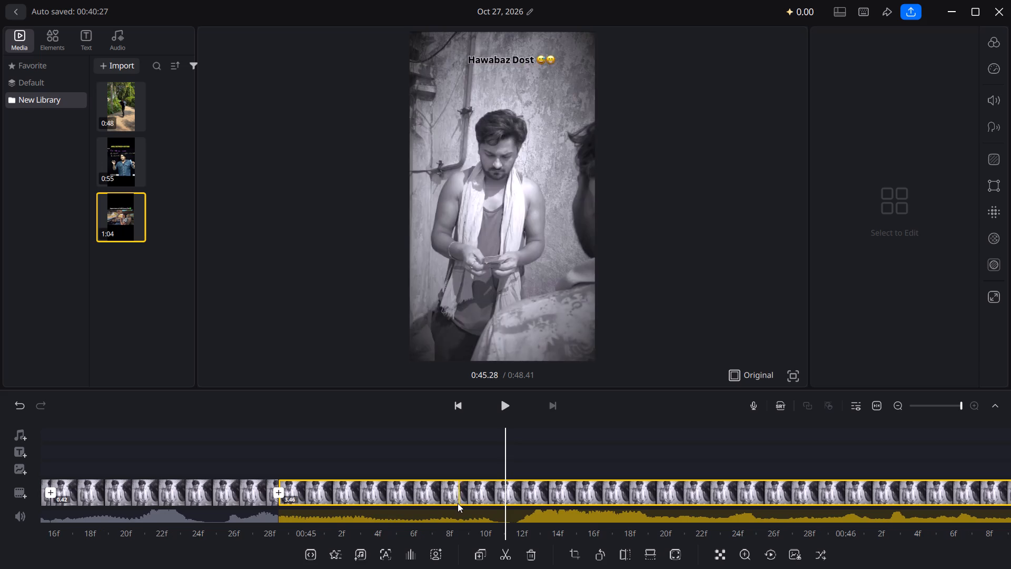
left_click_drag(457, 503, 425, 506)
left_click(504, 553)
Split the remaining clip at 0:45.79 and again at about 0:46.26, making segments of 0.38 and 0.47 seconds.
left_click_drag(578, 493, 563, 496)
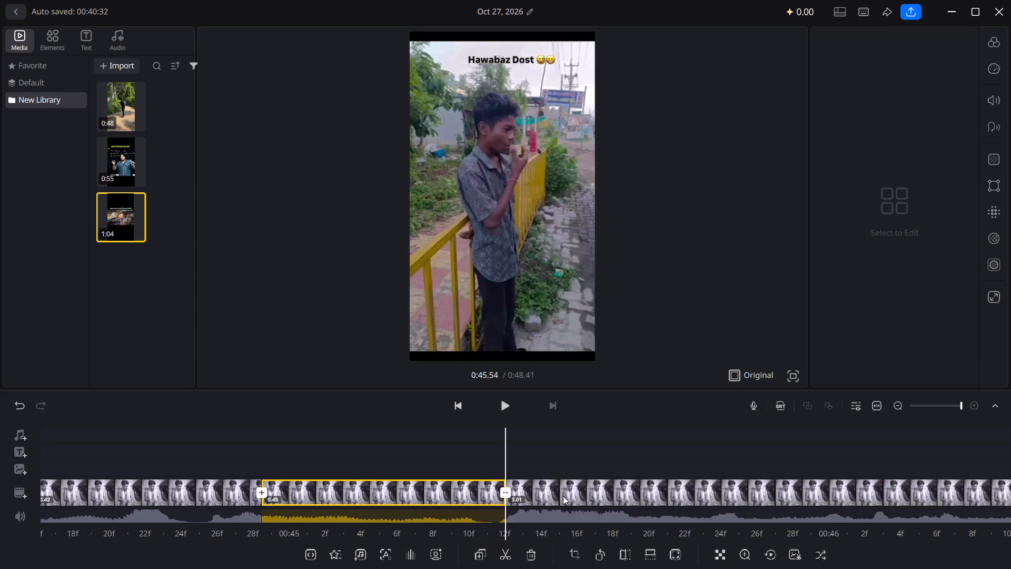
left_click_drag(563, 496, 334, 505)
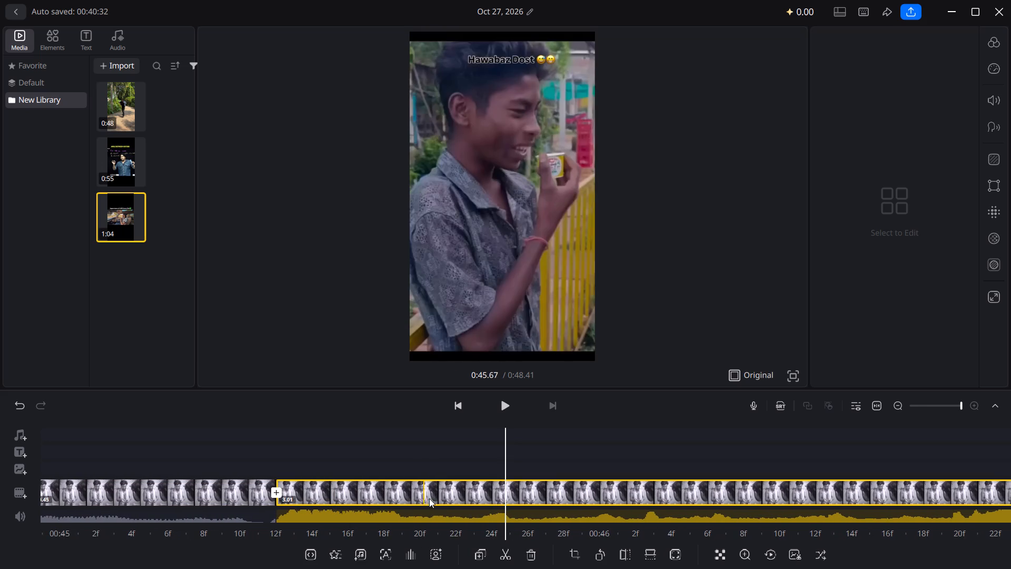
left_click_drag(434, 498, 476, 500)
left_click(502, 551)
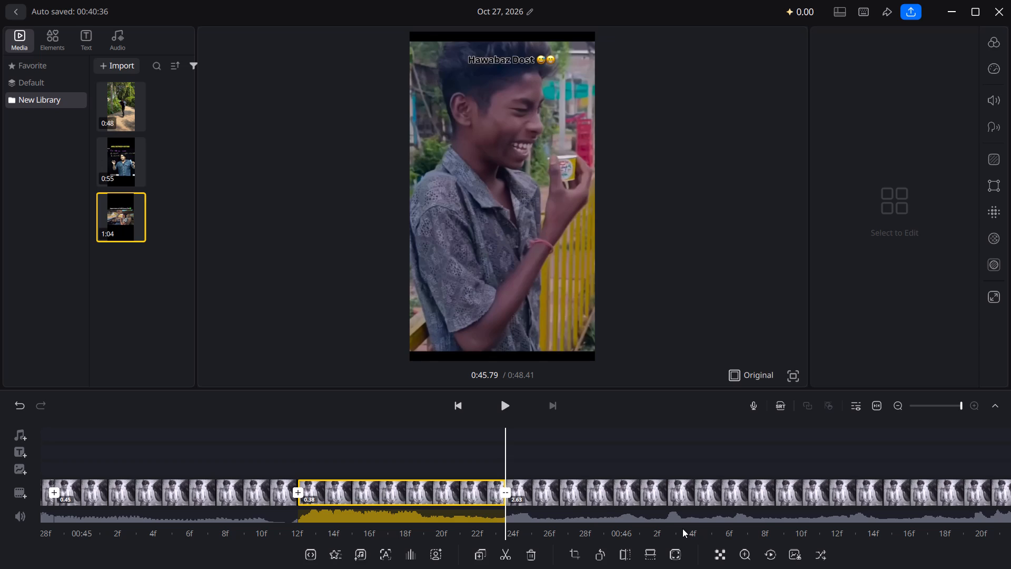
left_click_drag(679, 460, 658, 458)
left_click_drag(402, 485, 350, 487)
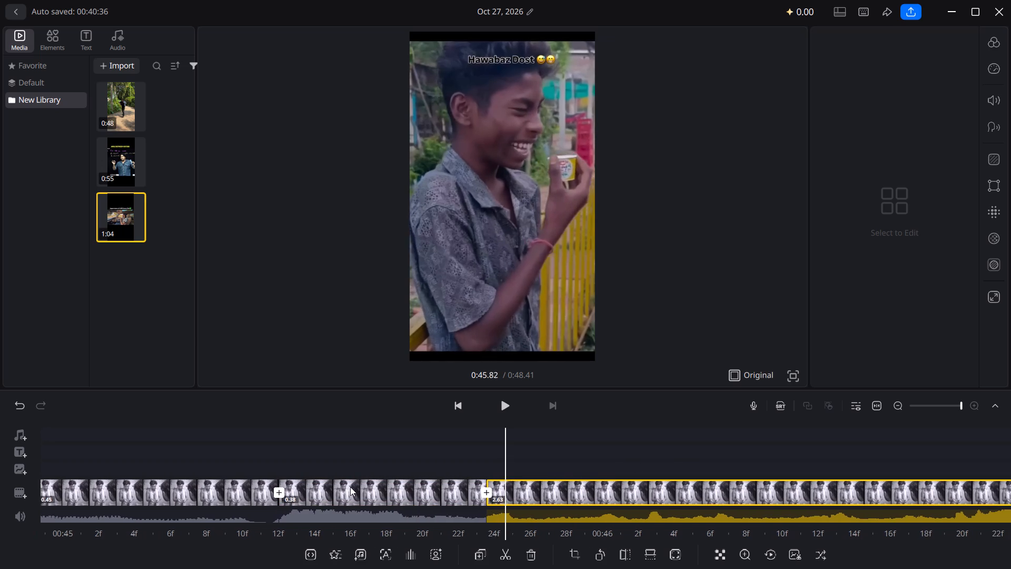
left_click_drag(350, 487, 314, 487)
left_click_drag(425, 477, 351, 486)
left_click_drag(464, 486, 400, 491)
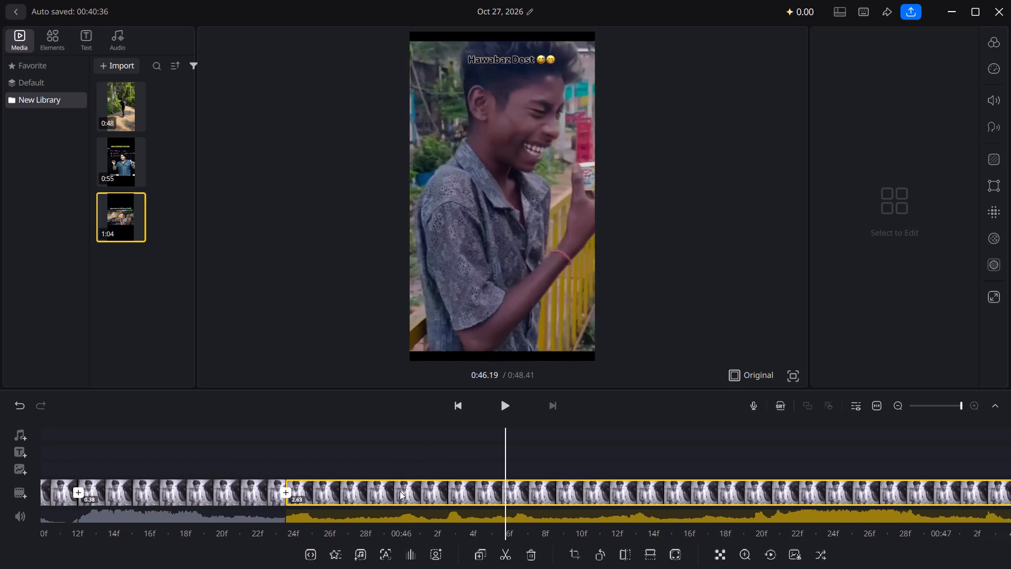
left_click_drag(400, 491, 393, 491)
left_click(504, 550)
Go back to the 0.38-second segment and split it at about 0:45.63.
left_click_drag(581, 478, 581, 479)
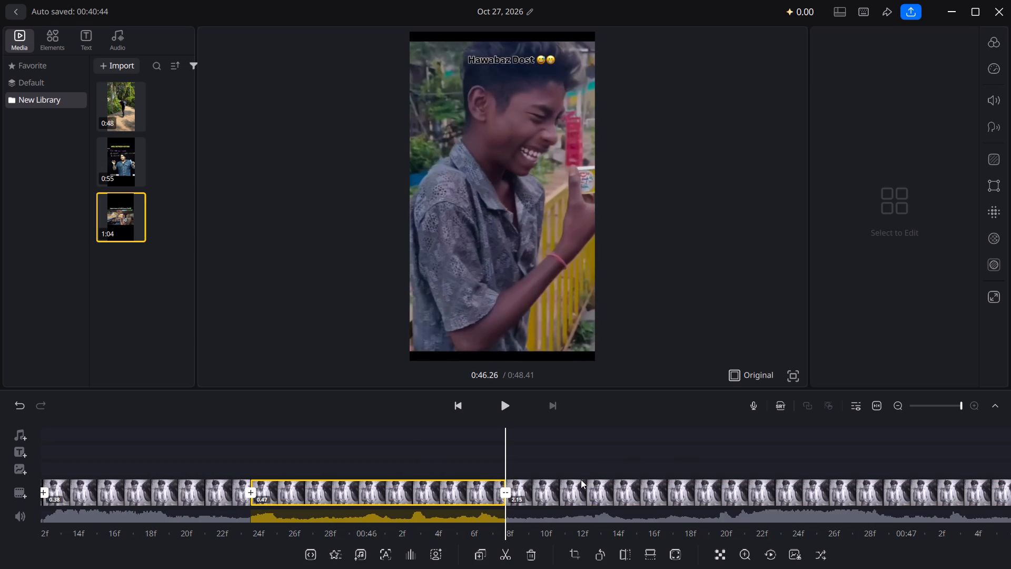
left_click_drag(581, 479, 928, 428)
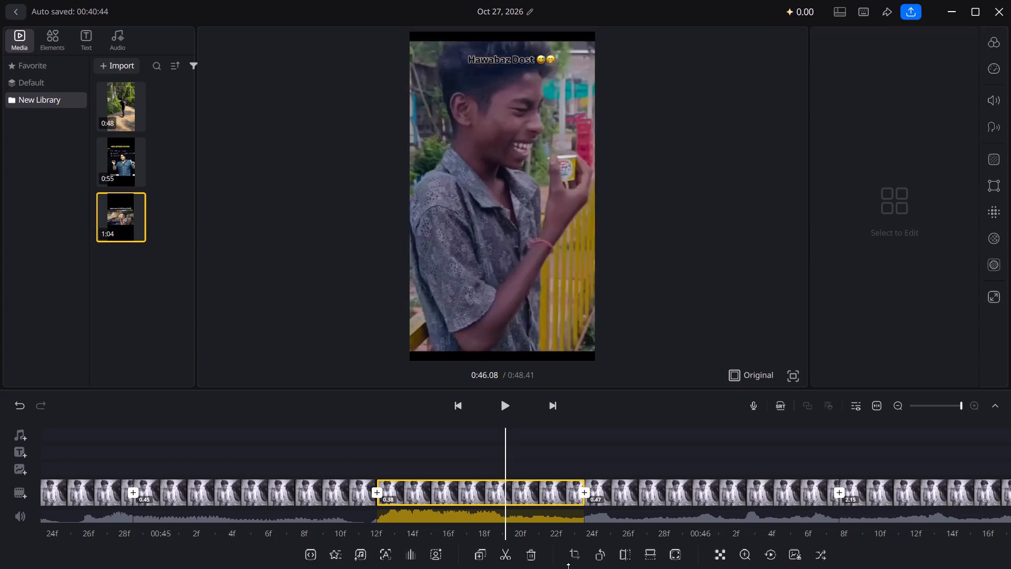
left_click(504, 558)
Split the remaining clip at 0:46.60 and again at 0:47.00, making segments of 0.35 and 0.40 seconds.
left_click_drag(740, 446, 207, 479)
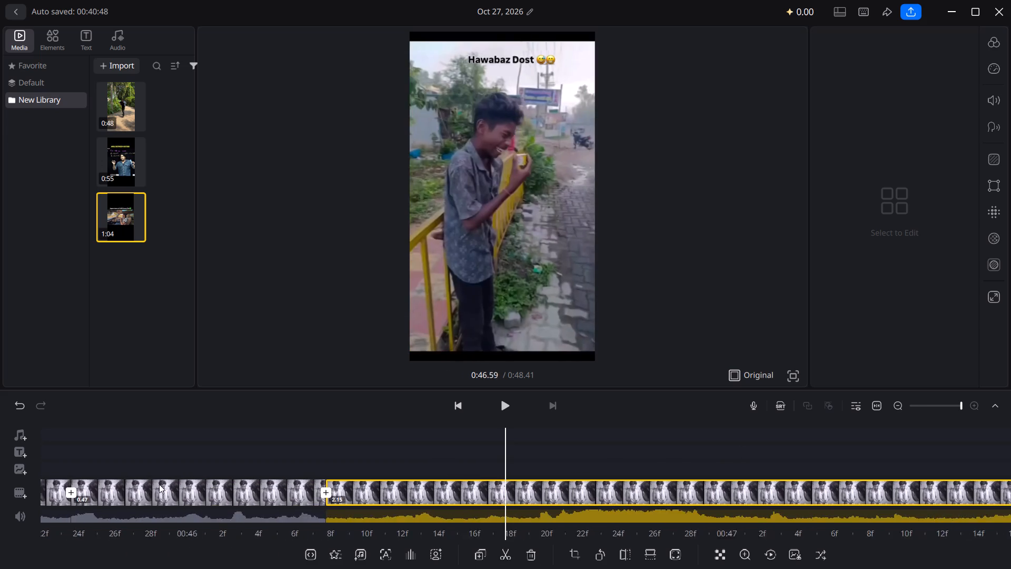
left_click_drag(131, 485, 251, 484)
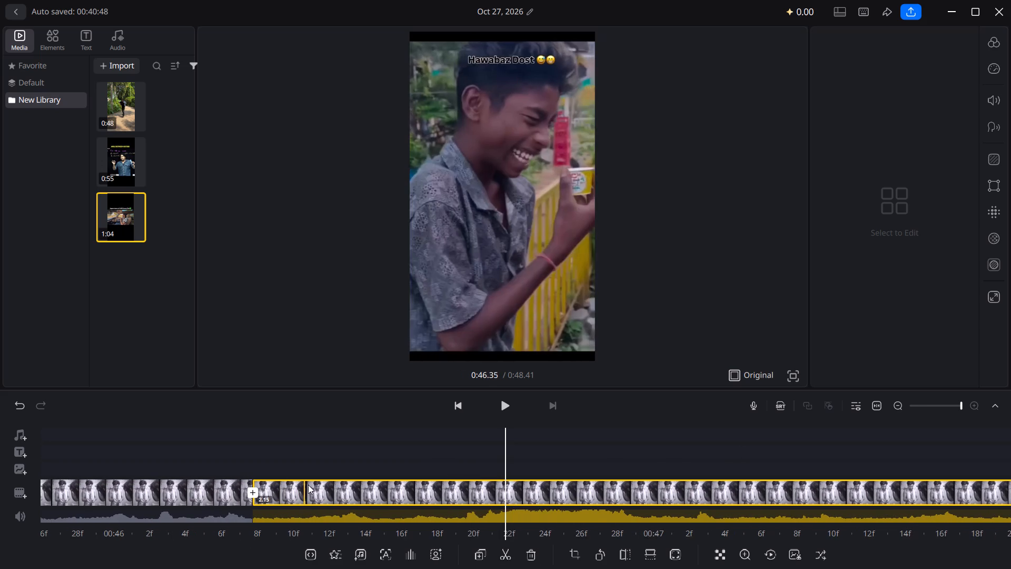
left_click_drag(352, 478, 411, 476)
left_click(437, 476)
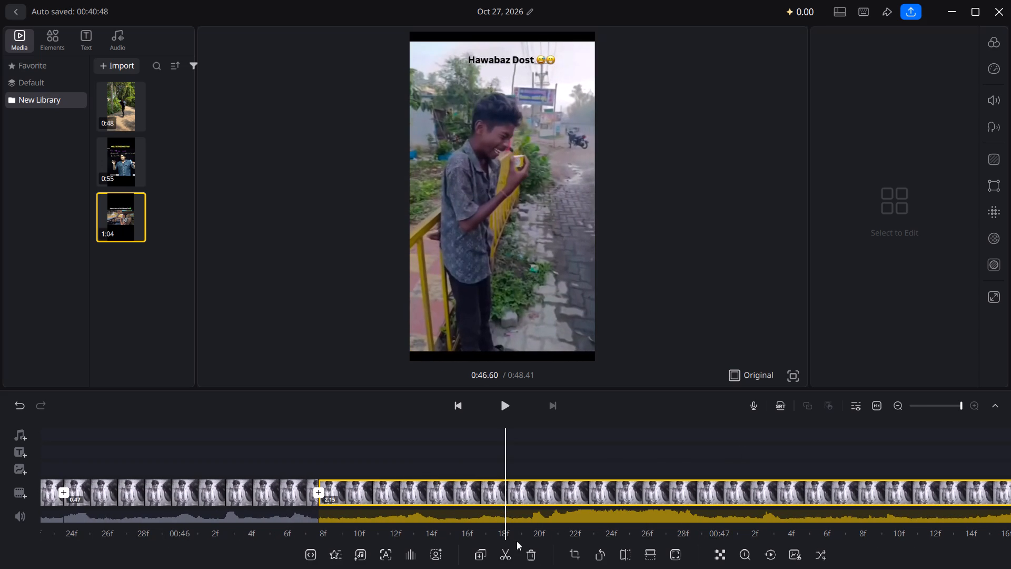
left_click(512, 550)
left_click_drag(649, 428, 511, 442)
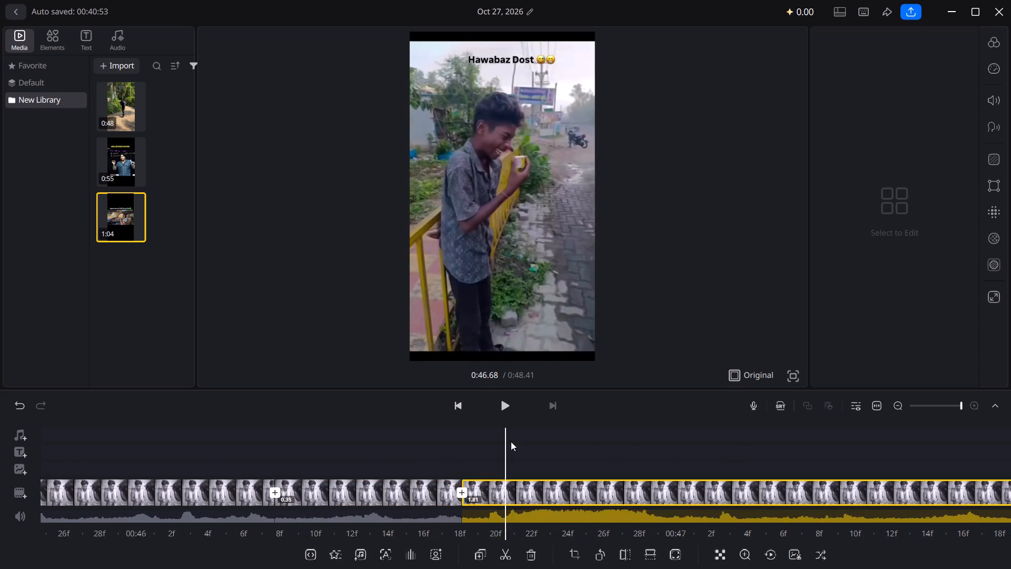
left_click_drag(511, 442, 389, 462)
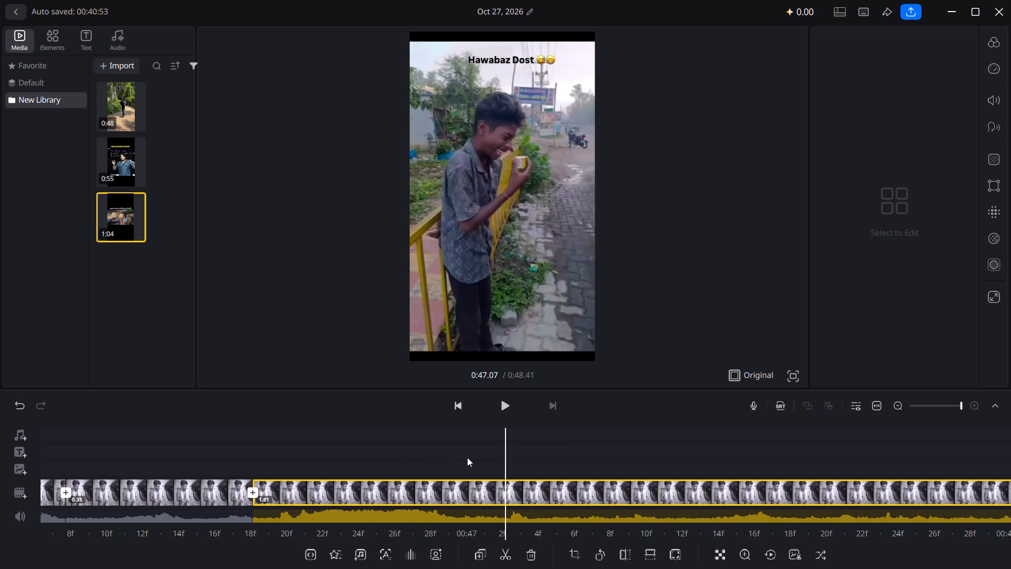
left_click_drag(477, 463, 524, 457)
left_click(508, 553)
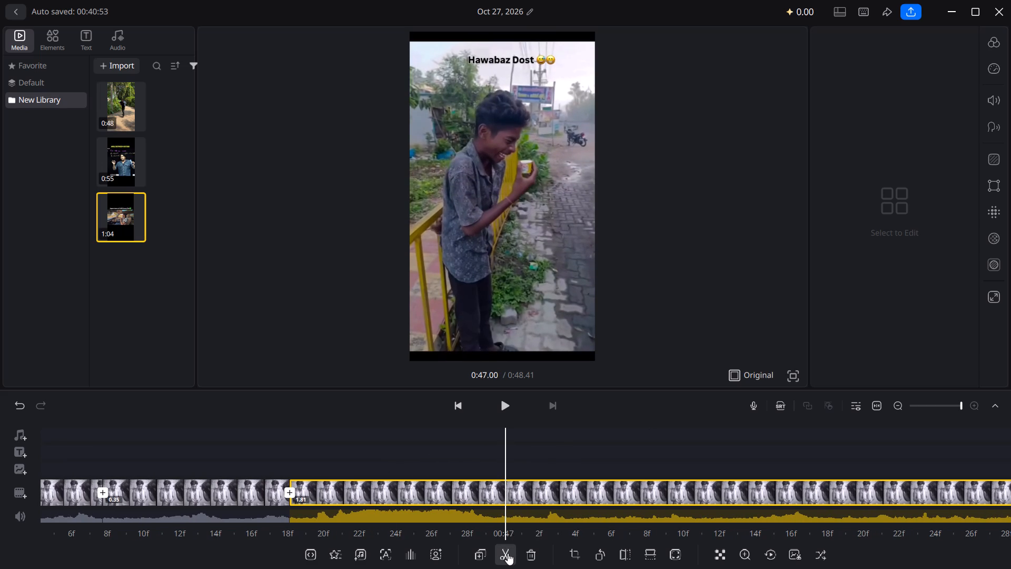
Split the remaining clip at 0:47.44 and again at 0:47.75, making segments of 0.43 and 0.32 seconds.
left_click_drag(598, 466, 345, 488)
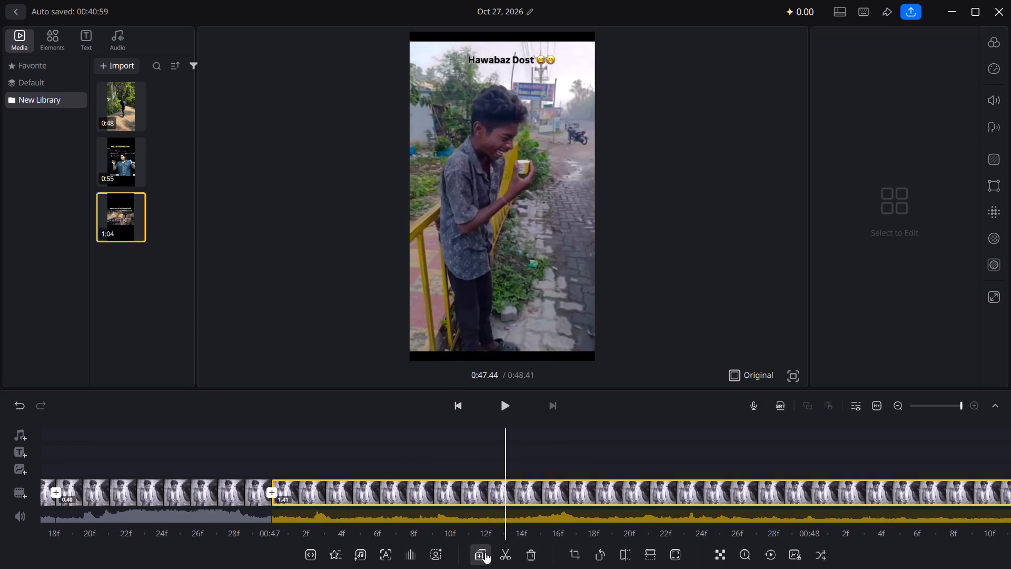
left_click(502, 554)
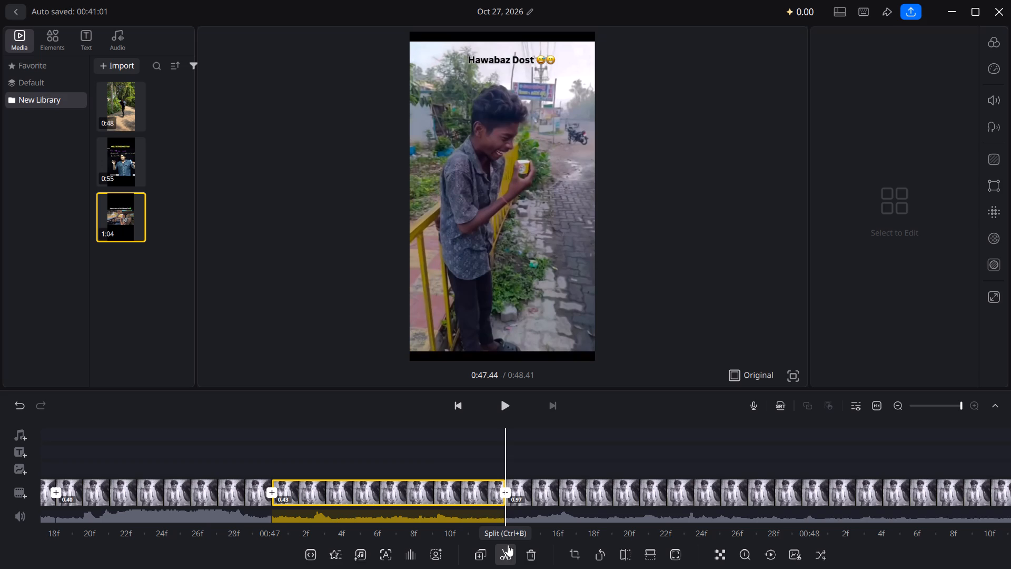
left_click_drag(602, 482, 534, 486)
left_click_drag(369, 490, 425, 487)
left_click(501, 553)
Split the last remaining clip at 0:48.09, making final segments of 0.34 and 0.32 seconds.
left_click_drag(606, 475, 591, 473)
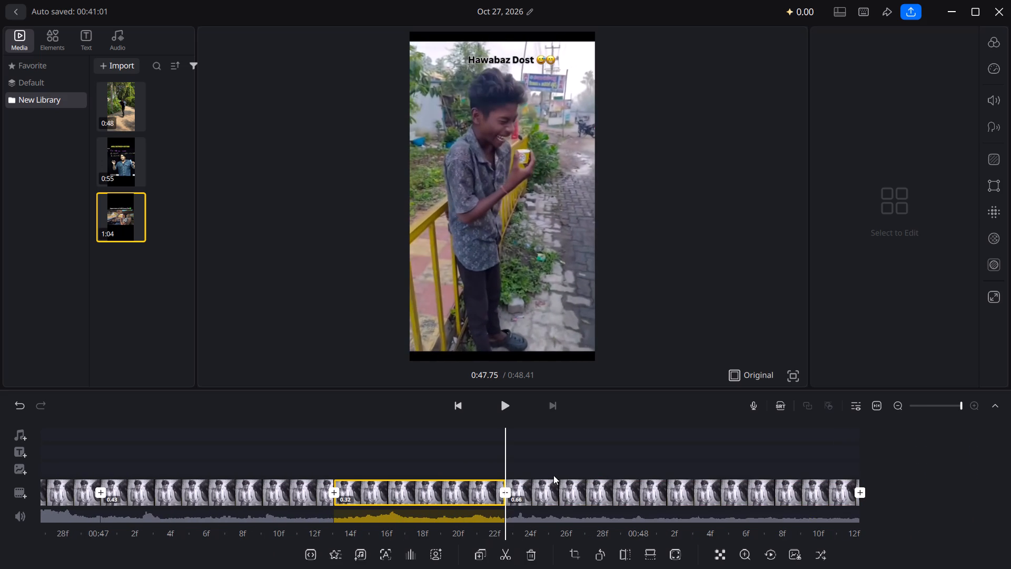
left_click_drag(535, 474, 427, 494)
left_click_drag(558, 488, 510, 489)
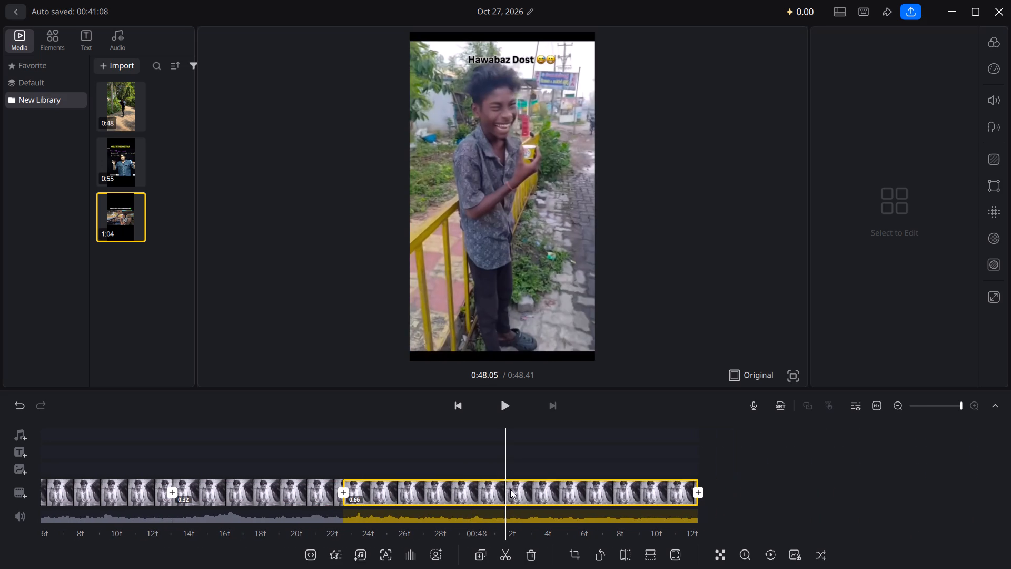
left_click(503, 552)
Go back through the split segments from the end of the timeline to its very beginning.
left_click_drag(442, 463, 531, 463)
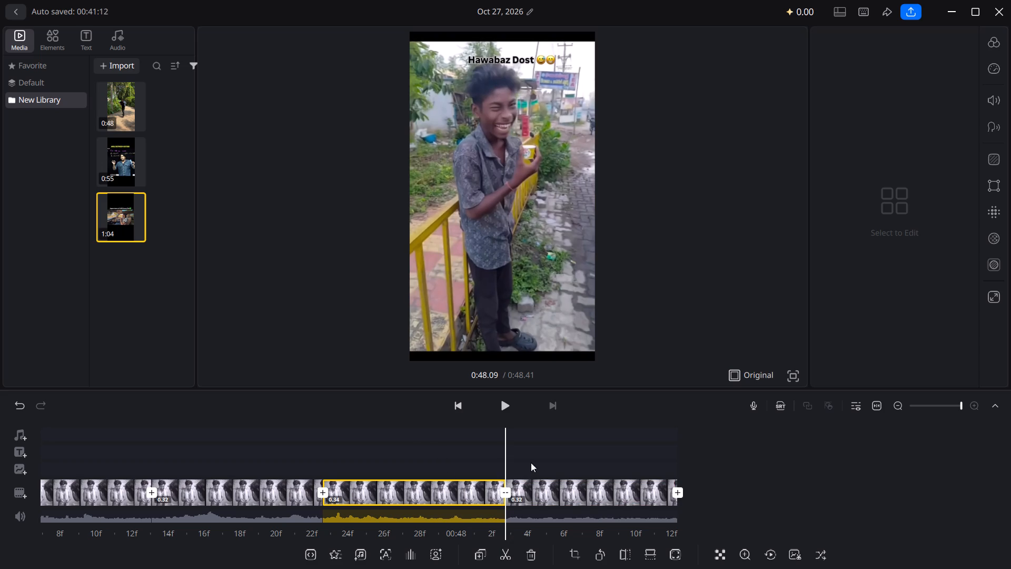
left_click_drag(531, 463, 745, 443)
left_click_drag(546, 487, 820, 444)
left_click_drag(526, 466, 612, 455)
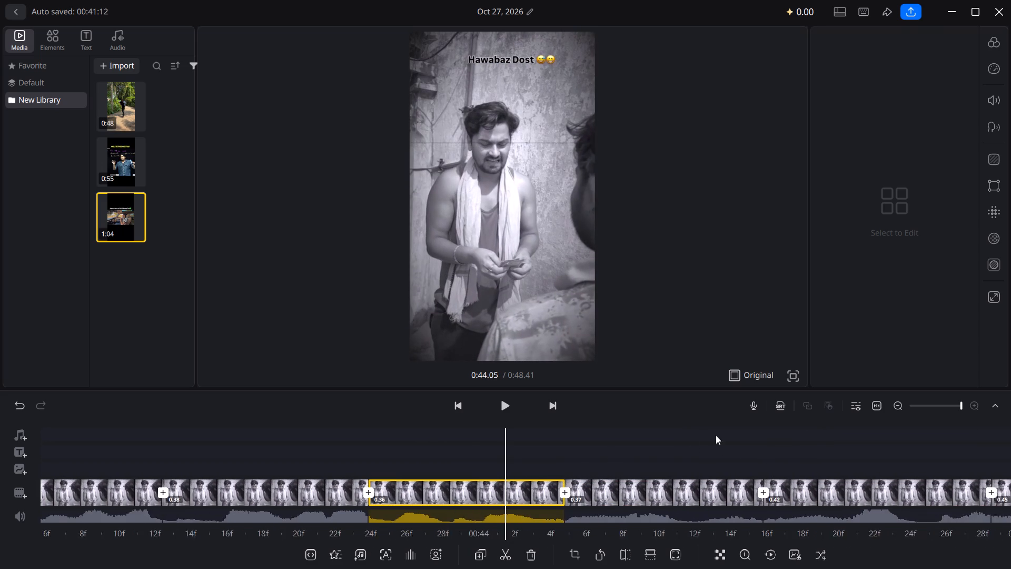
left_click_drag(706, 456, 851, 450)
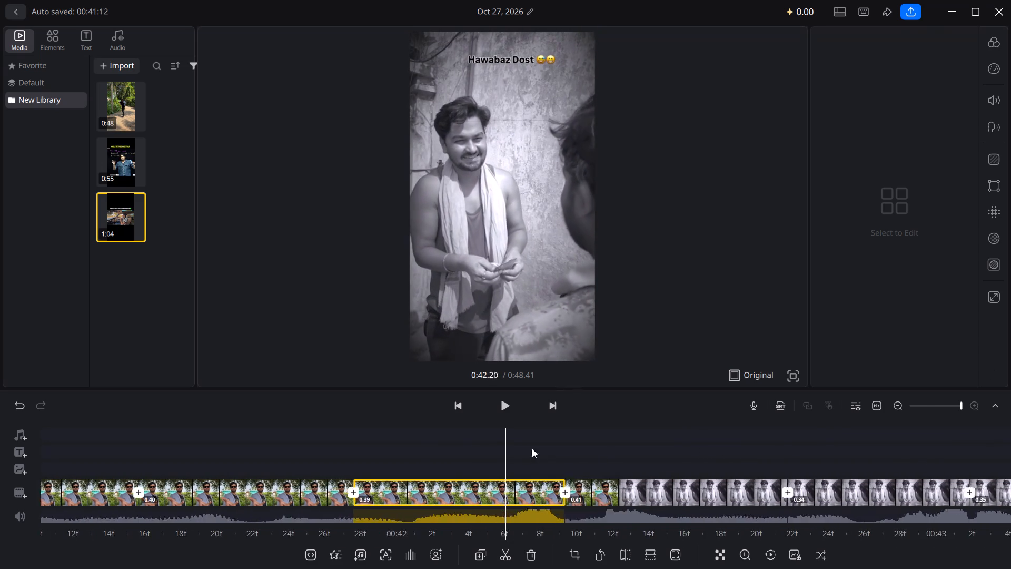
left_click_drag(454, 433, 1010, 397)
left_click_drag(451, 476, 1010, 450)
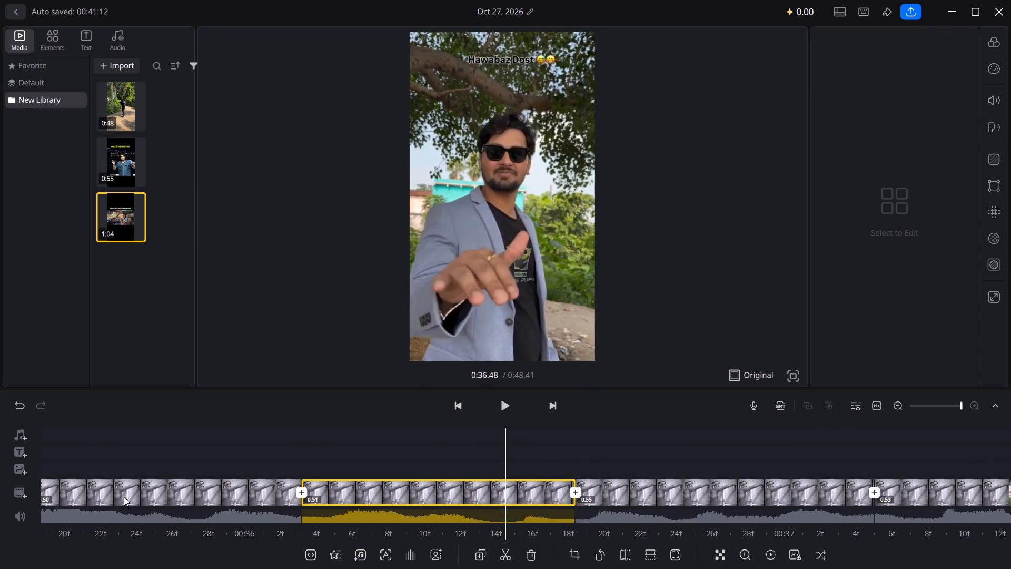
left_click_drag(142, 497, 625, 462)
left_click_drag(390, 477, 862, 424)
left_click_drag(470, 461, 890, 392)
left_click_drag(461, 437, 834, 375)
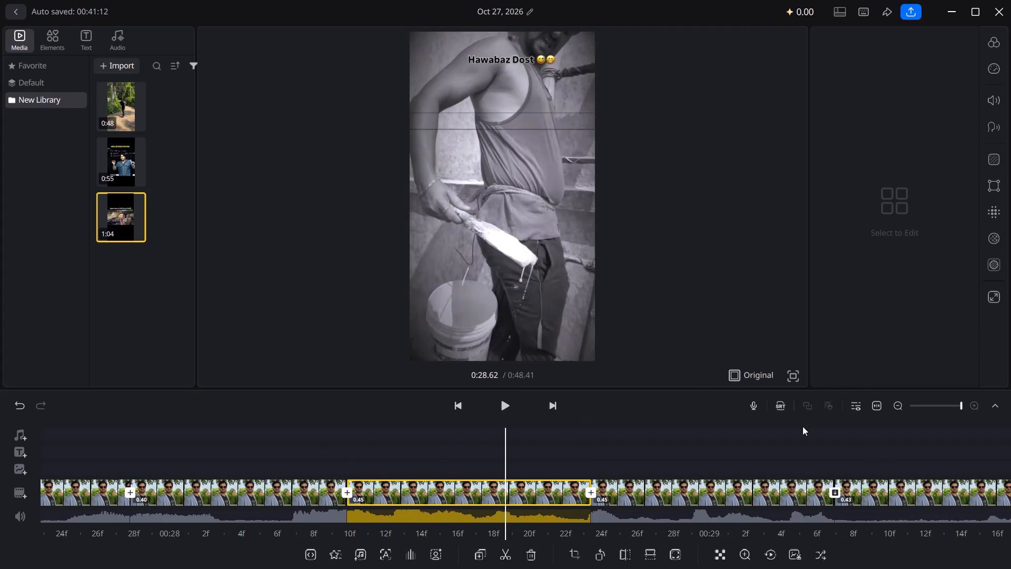
left_click_drag(520, 449, 862, 422)
left_click_drag(388, 435, 1010, 384)
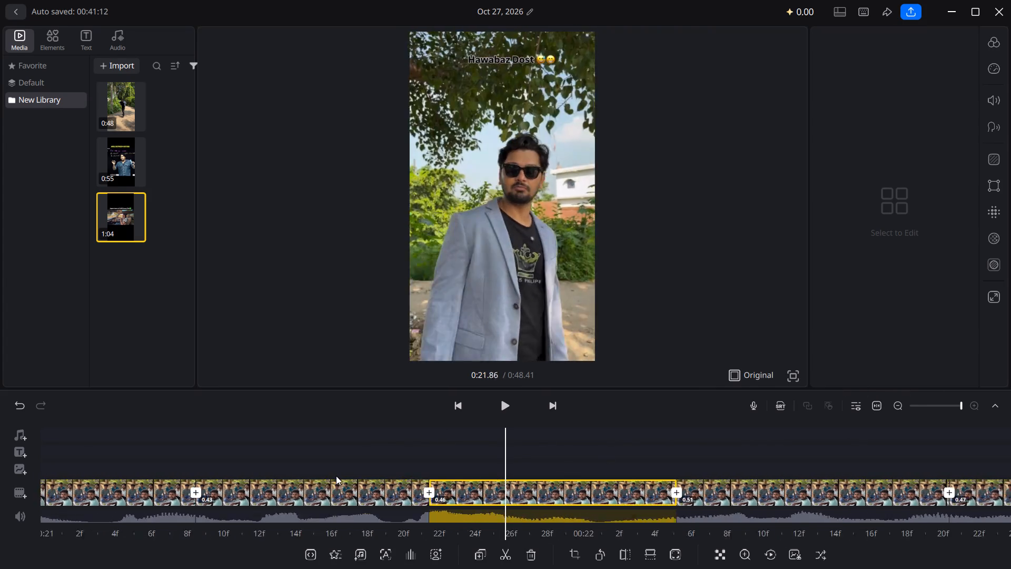
left_click_drag(335, 469, 1010, 390)
left_click_drag(381, 474, 1010, 364)
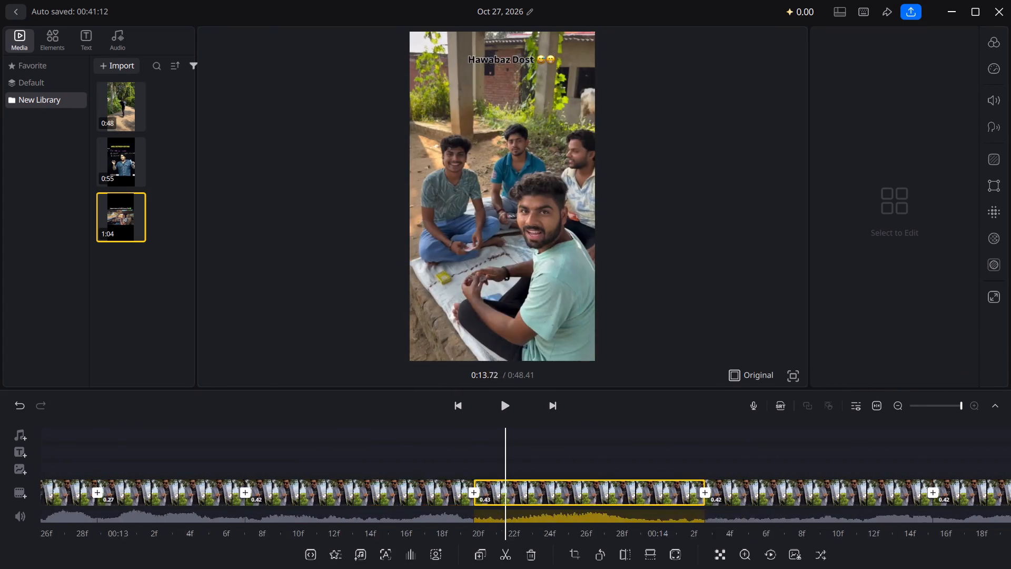
left_click_drag(302, 464, 1010, 337)
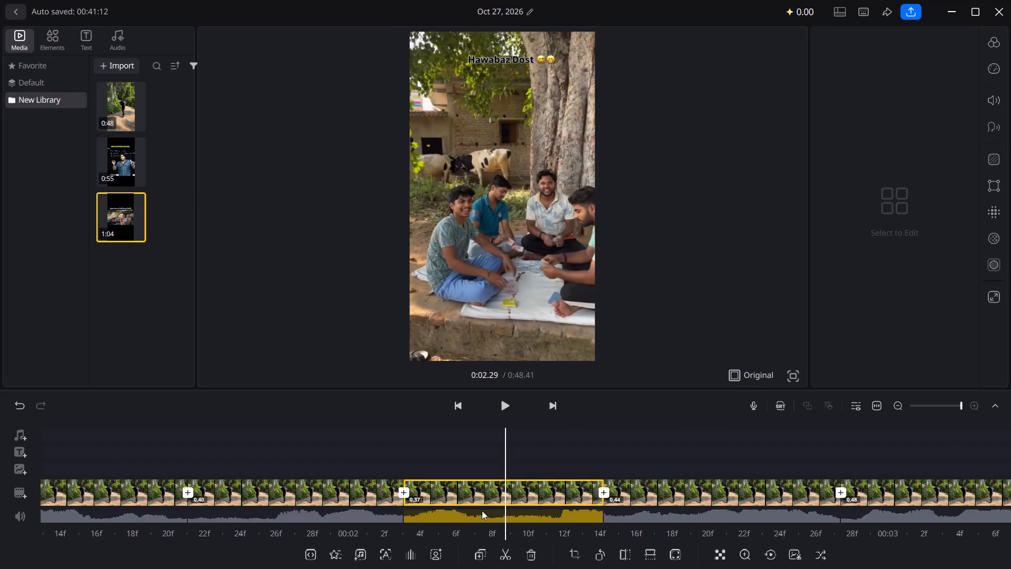
left_click_drag(475, 507, 962, 459)
left_click_drag(646, 452, 1010, 391)
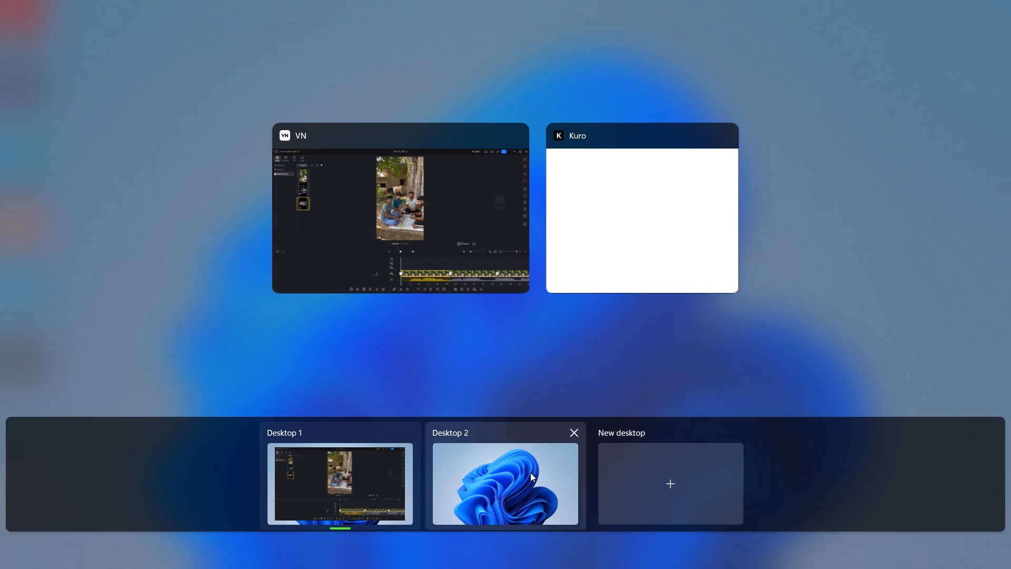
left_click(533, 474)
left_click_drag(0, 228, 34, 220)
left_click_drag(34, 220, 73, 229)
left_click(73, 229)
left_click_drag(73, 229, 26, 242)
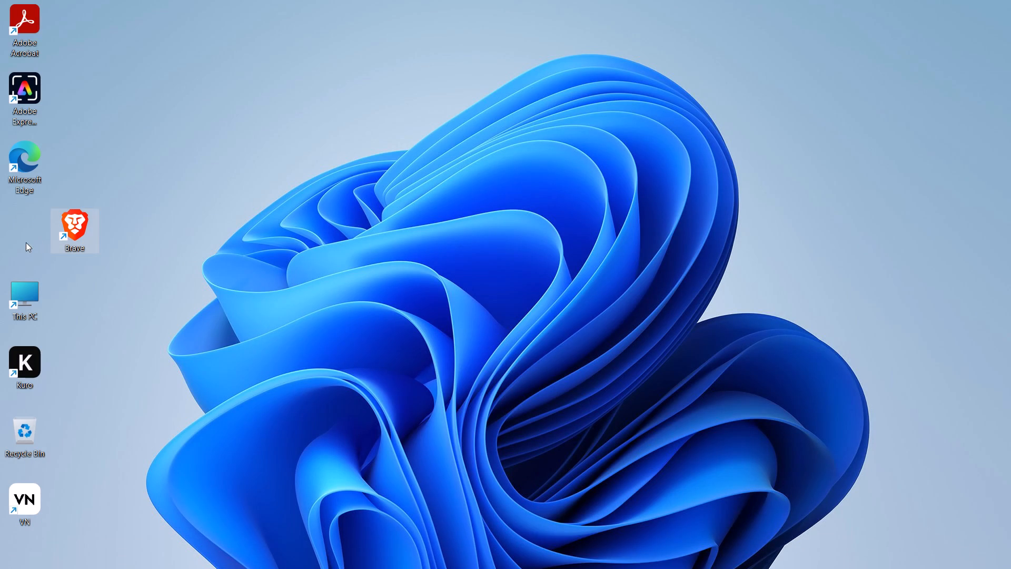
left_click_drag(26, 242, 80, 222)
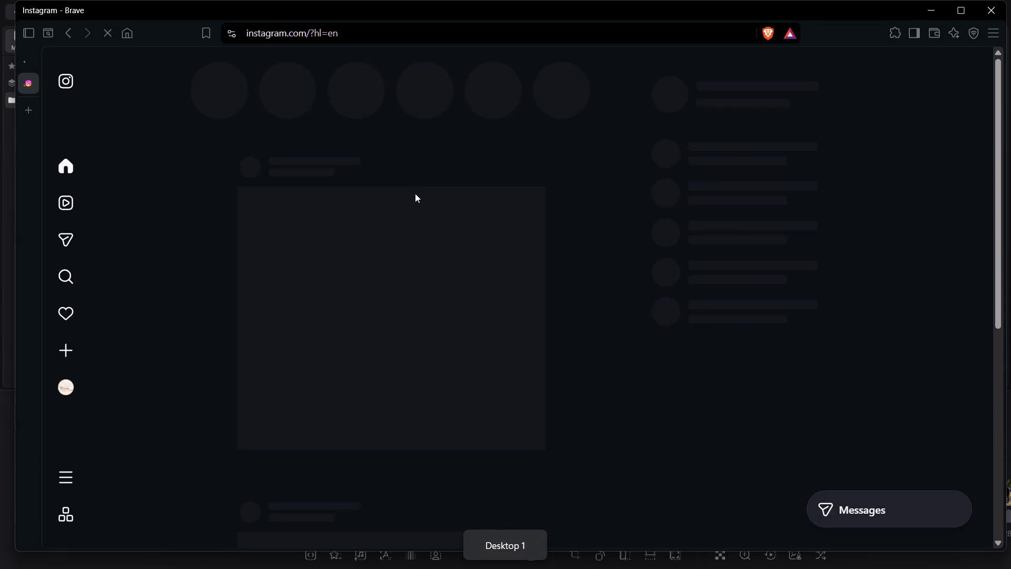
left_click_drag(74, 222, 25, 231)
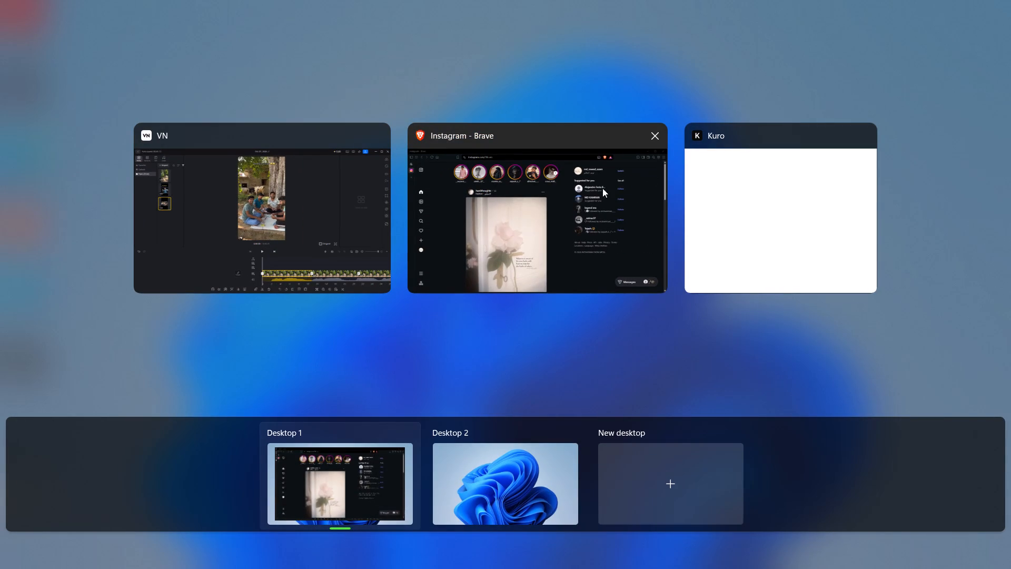
Switch to the Brave window and open YouTube in a new tab using the suggested search "youtue".
left_click(593, 188)
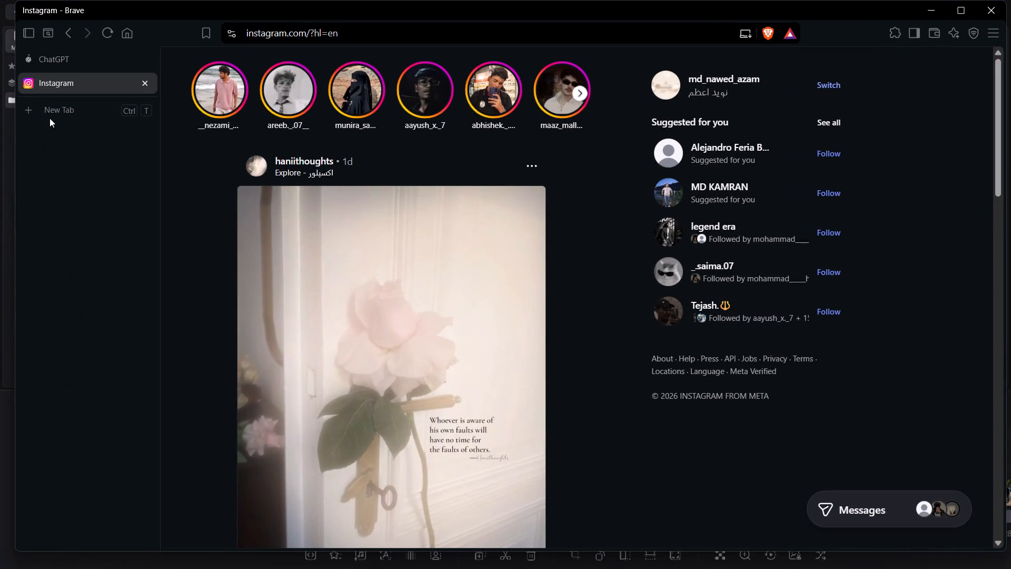
left_click(53, 117)
left_click(393, 98)
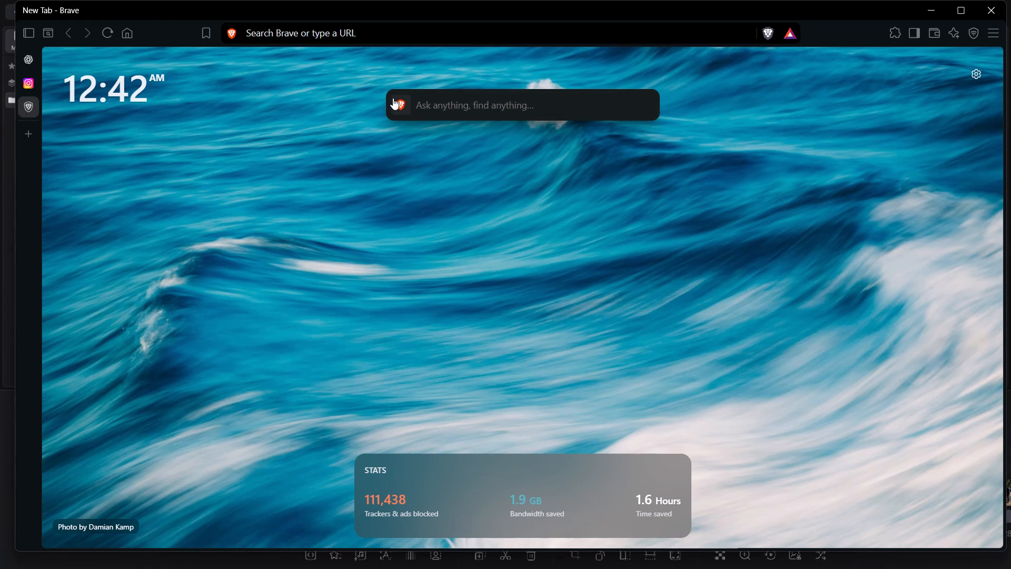
left_click(430, 105)
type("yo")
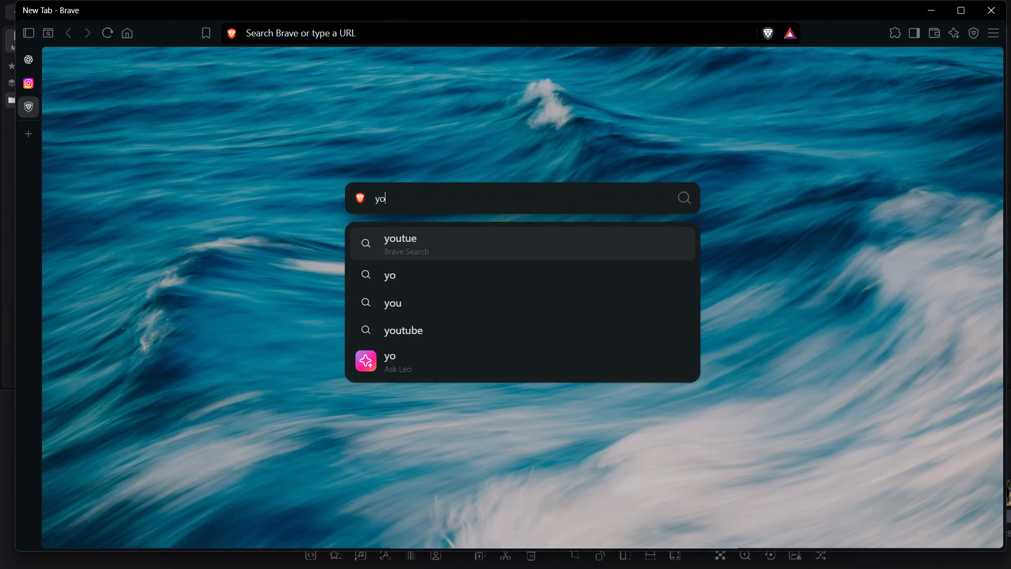
left_click(449, 244)
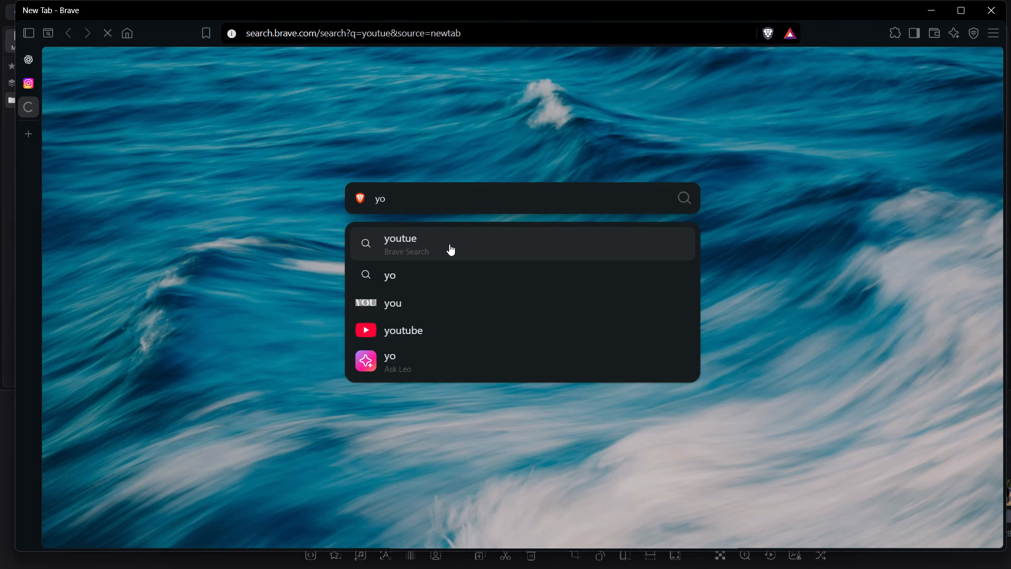
left_click(189, 213)
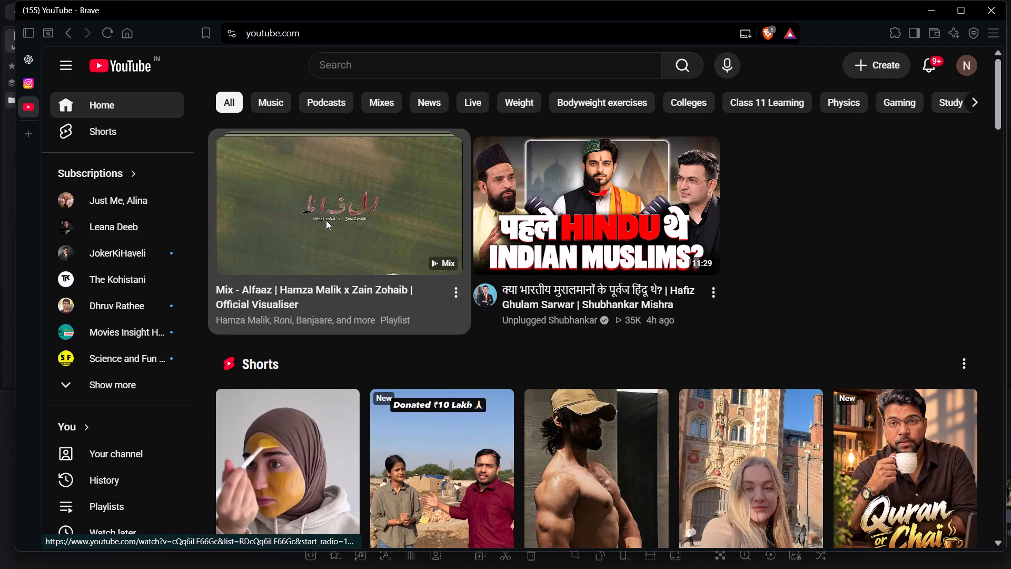
Browse the YouTube home feed and open the "Alfaaz | Hamza Malik x Zain Zohaib" mix.
scroll(326, 220, "down", 3)
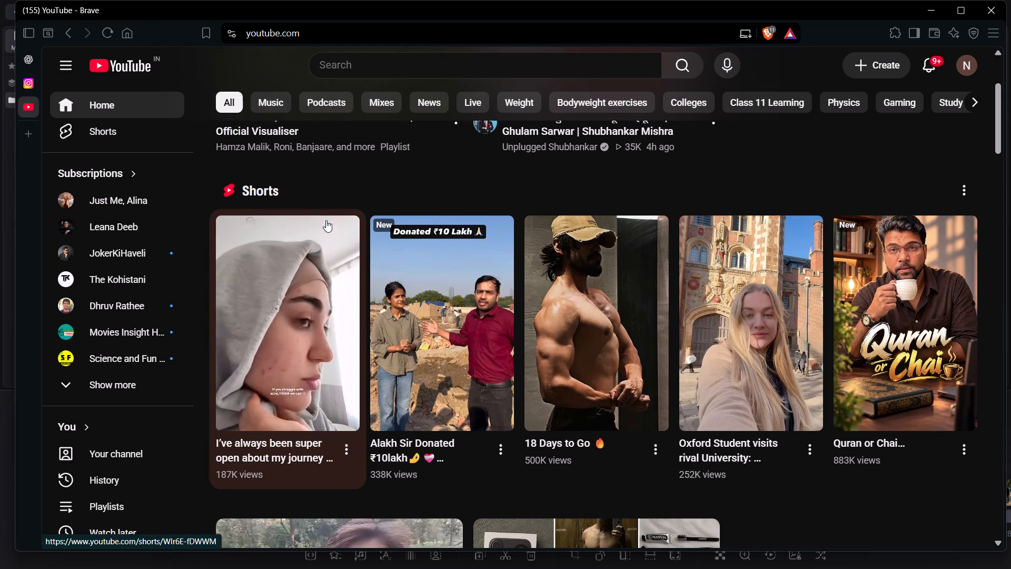
scroll(326, 220, "up", 1)
scroll(326, 220, "down", 1)
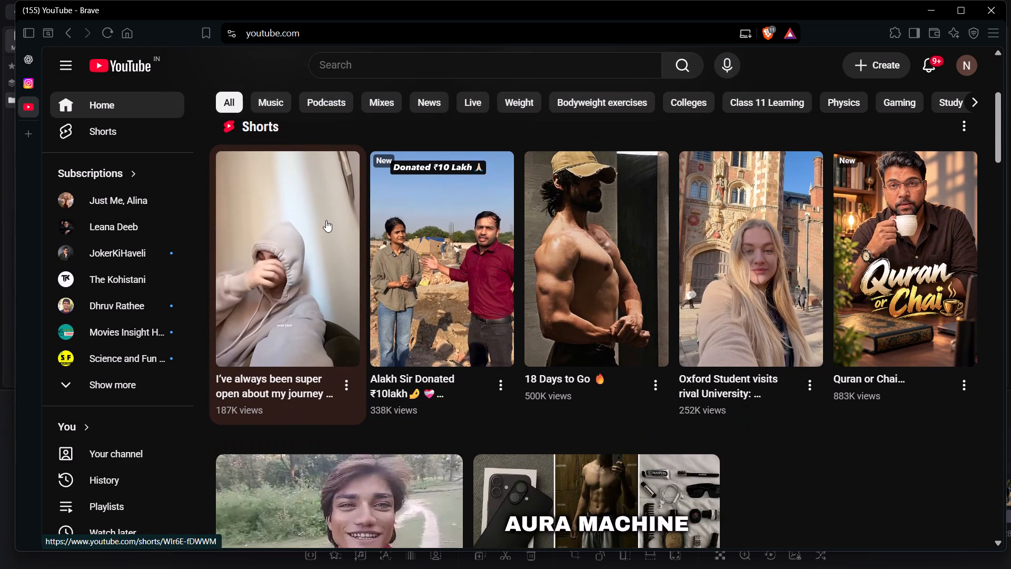
scroll(326, 220, "down", 1)
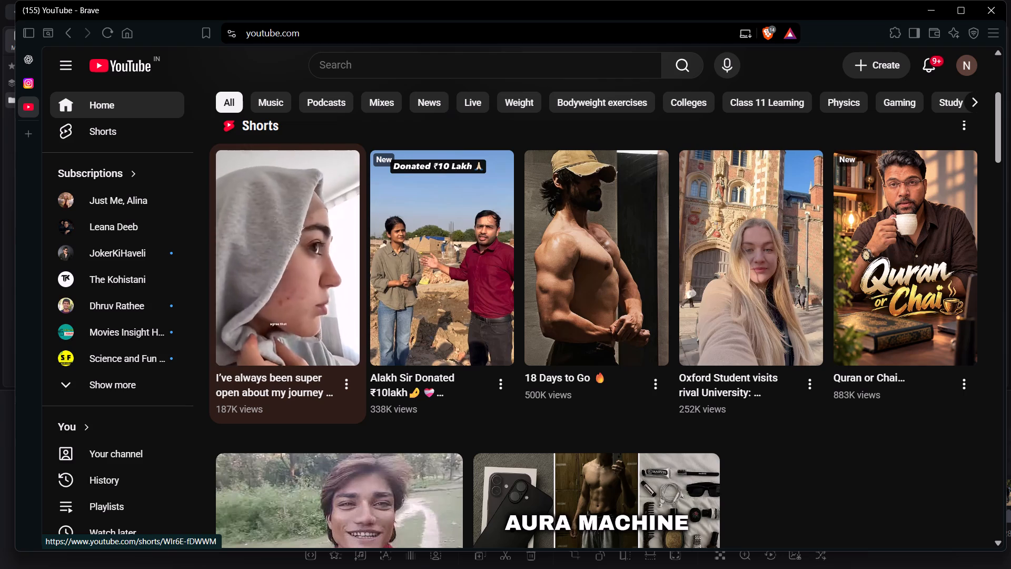
scroll(326, 220, "up", 5)
left_click(326, 207)
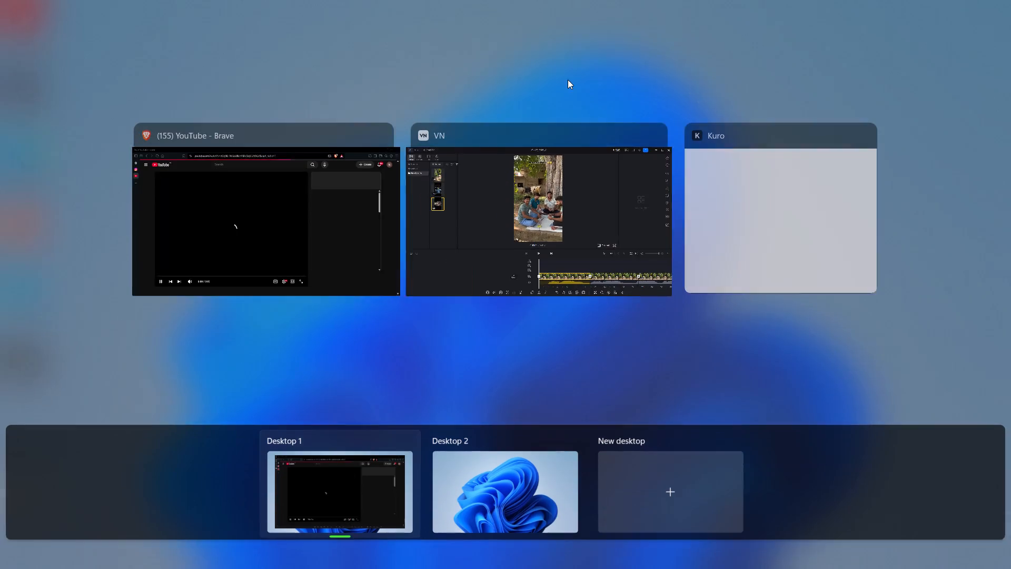
Return to the VN window and apply the Slide transition at the first cut, with its duration set to the maximum.
left_click(558, 191)
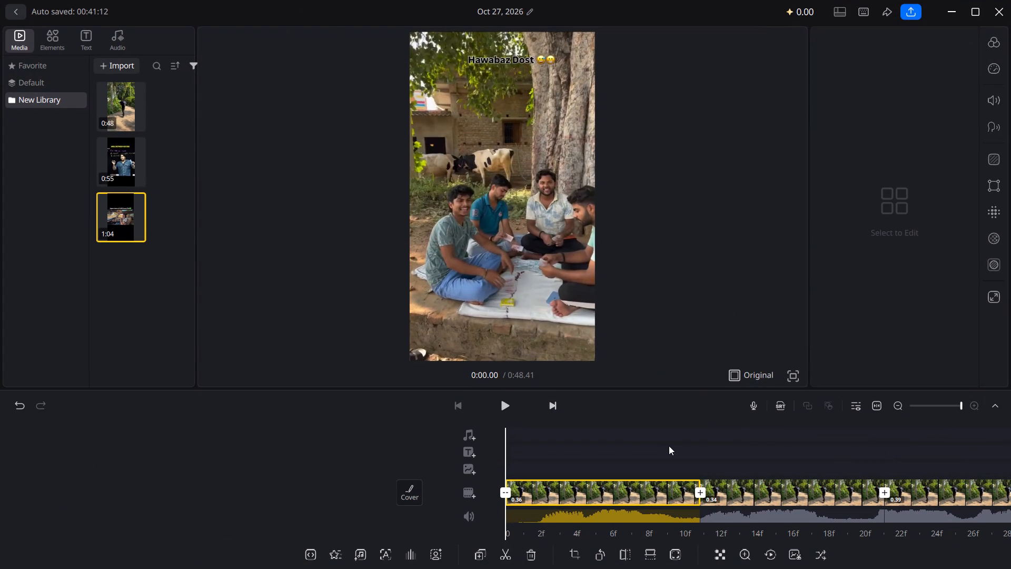
left_click(703, 485)
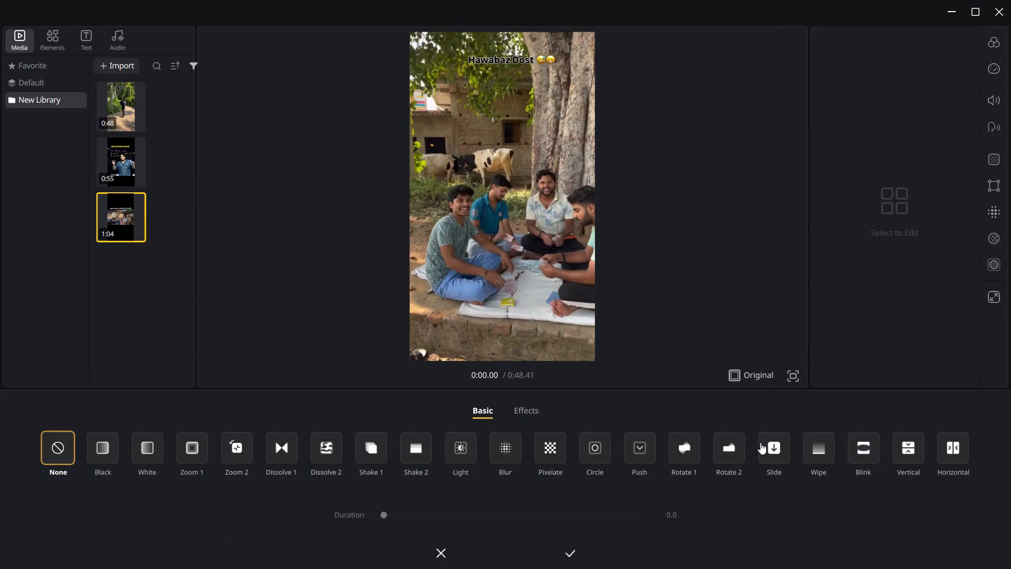
left_click(764, 443)
left_click_drag(554, 512, 663, 511)
left_click(572, 551)
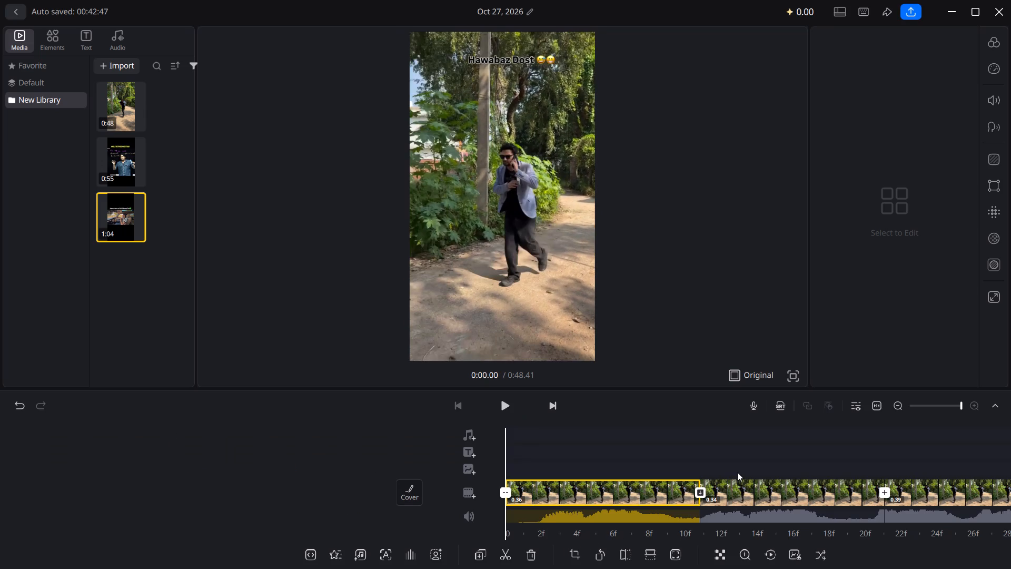
Apply the Slide transition at the second cut, between the 0.34 and 0.39 segments, with its duration near the maximum at 0.2.
left_click_drag(719, 466, 391, 502)
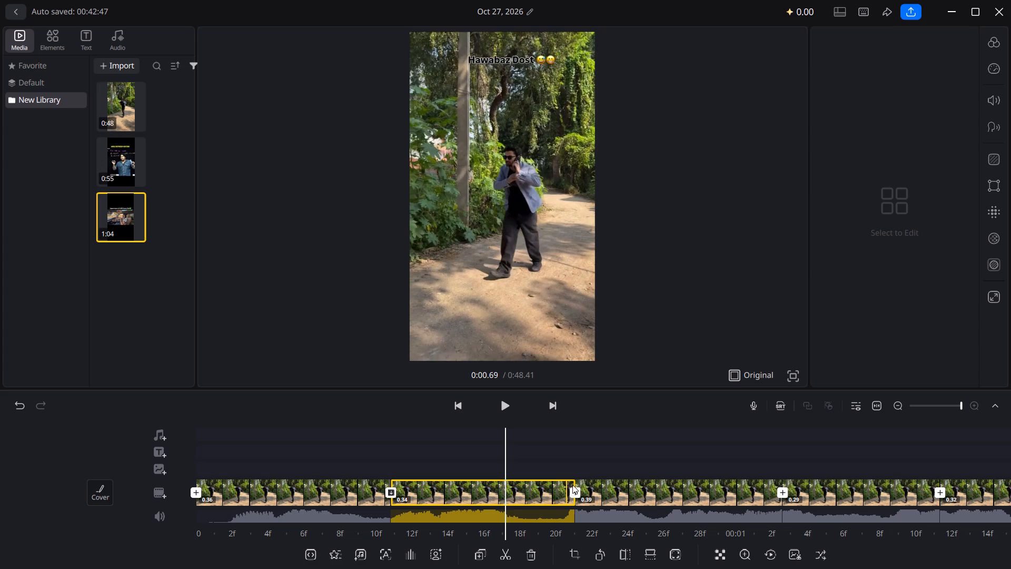
left_click_drag(574, 483, 439, 493)
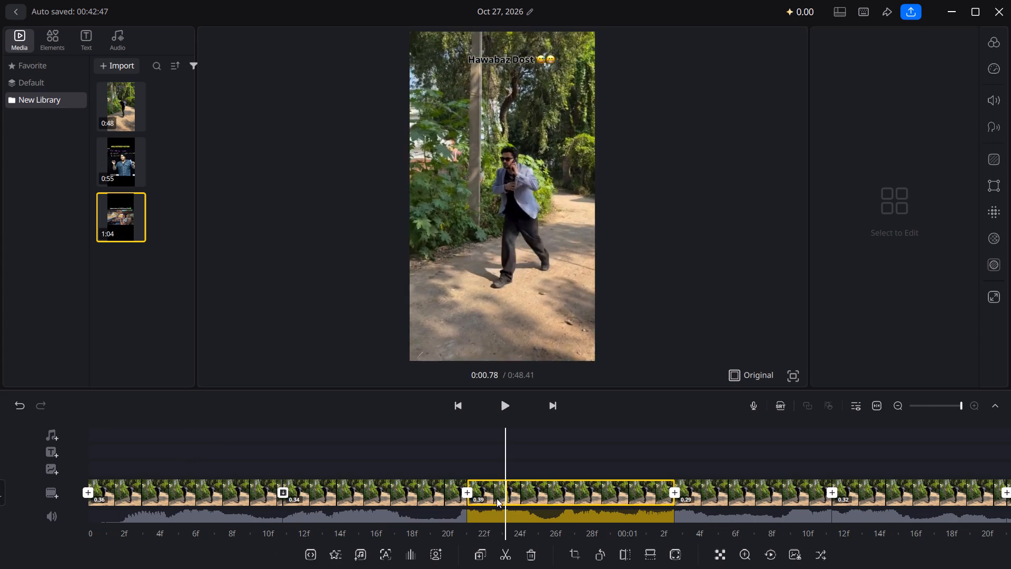
left_click(466, 498)
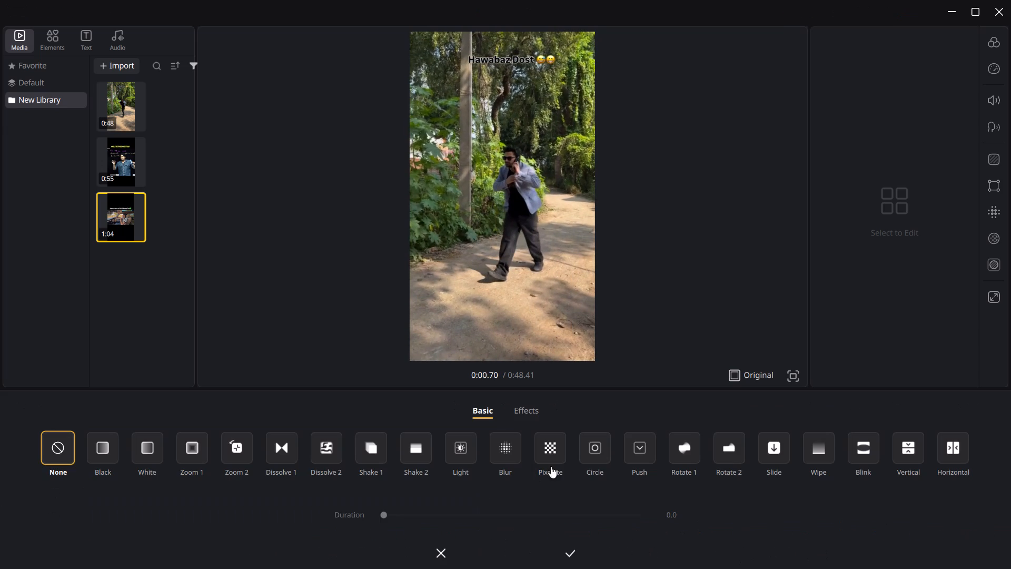
left_click(773, 442)
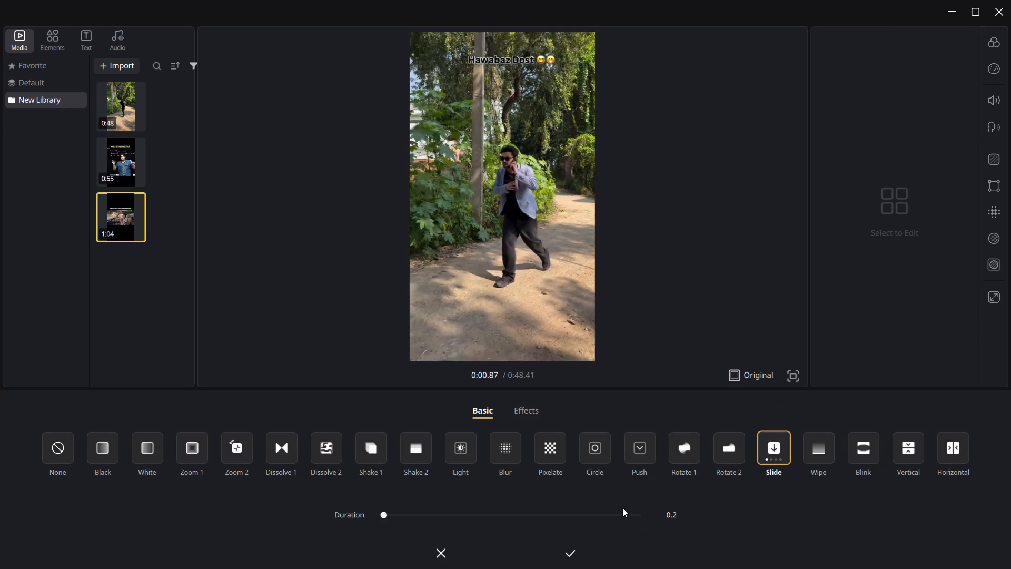
left_click(620, 510)
left_click(566, 552)
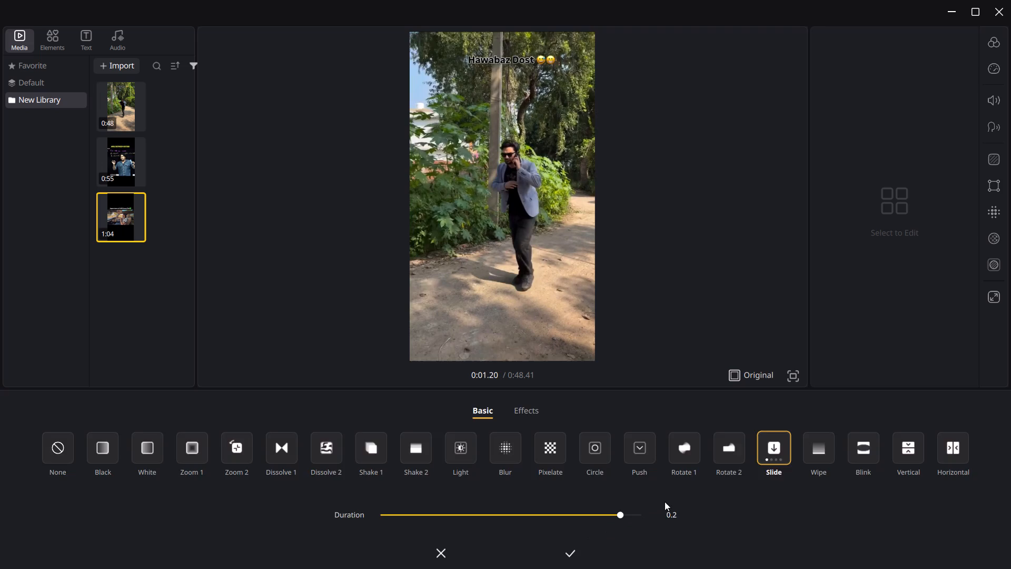
Apply the Light transition at the cut between the 0.29 and 0.32 segments.
left_click_drag(652, 494, 438, 500)
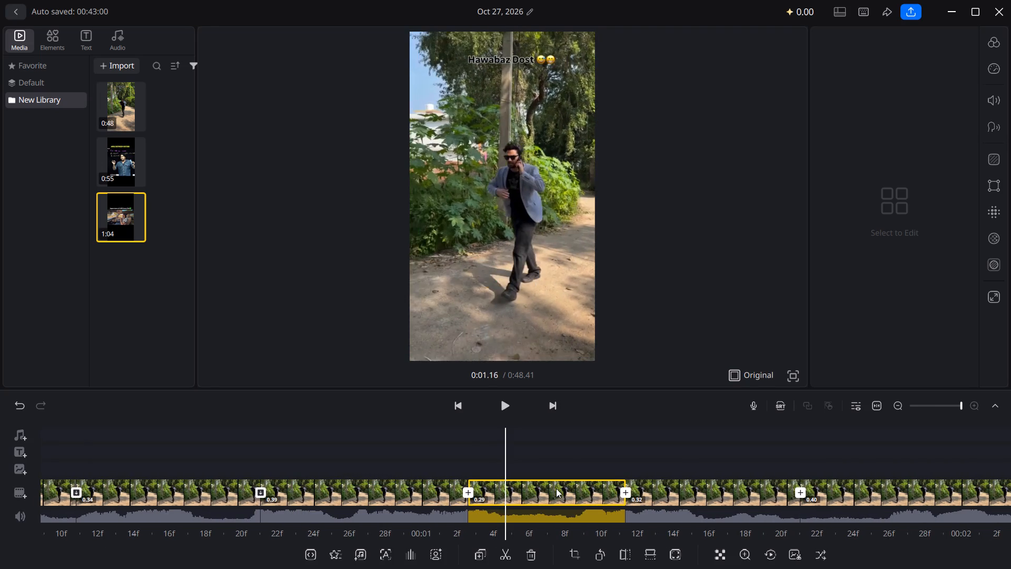
left_click(619, 496)
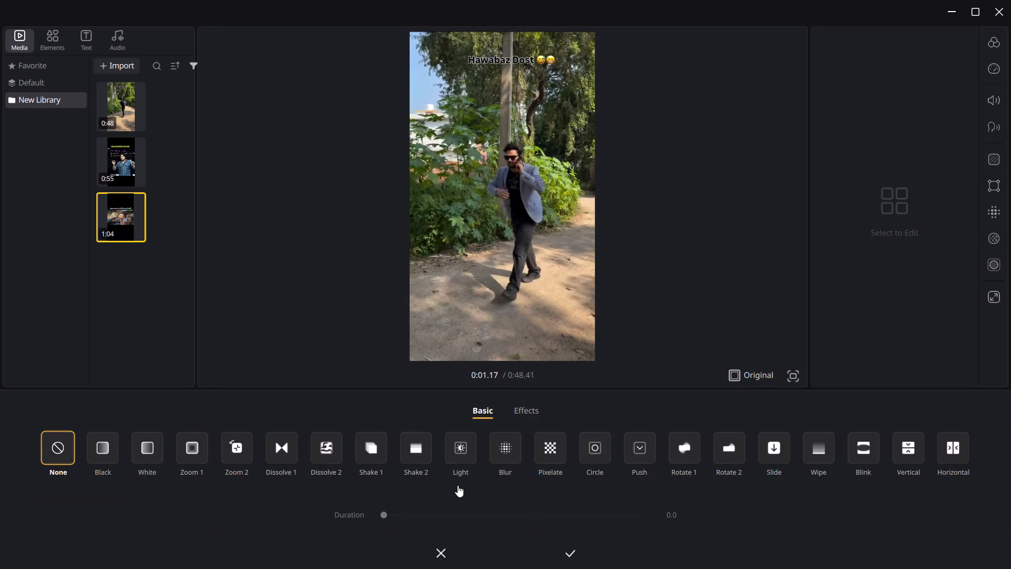
left_click(463, 457)
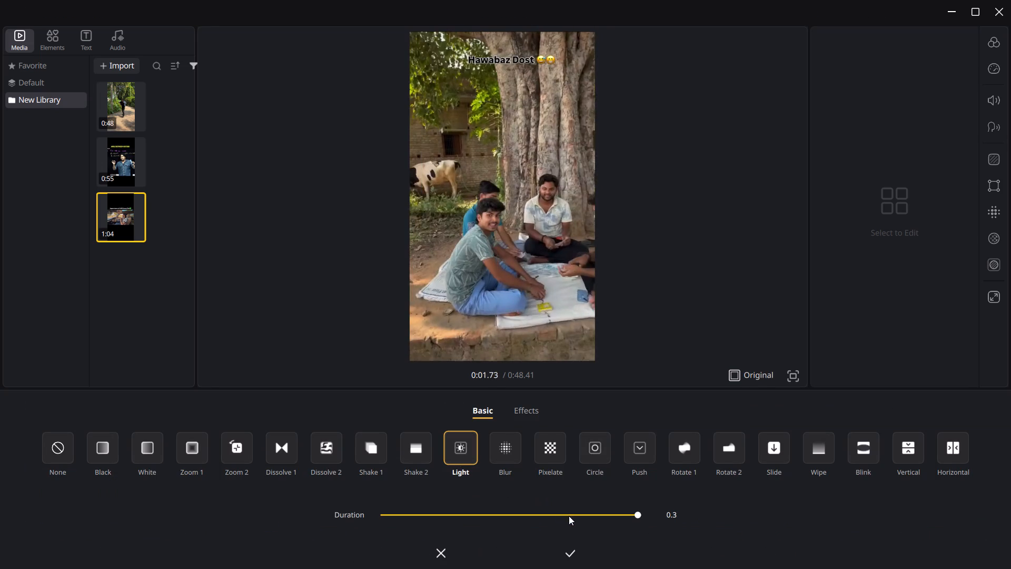
left_click(569, 554)
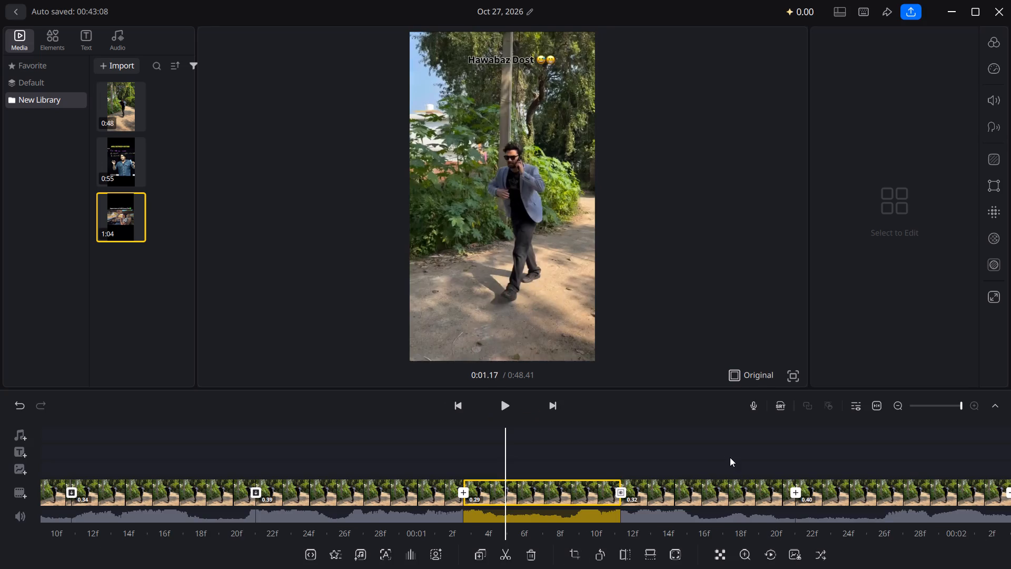
Apply the Dissolve 1 transition at the cut between the 0.40 and 0.37 segments, with its duration at the maximum of 0.2.
left_click_drag(744, 468, 419, 475)
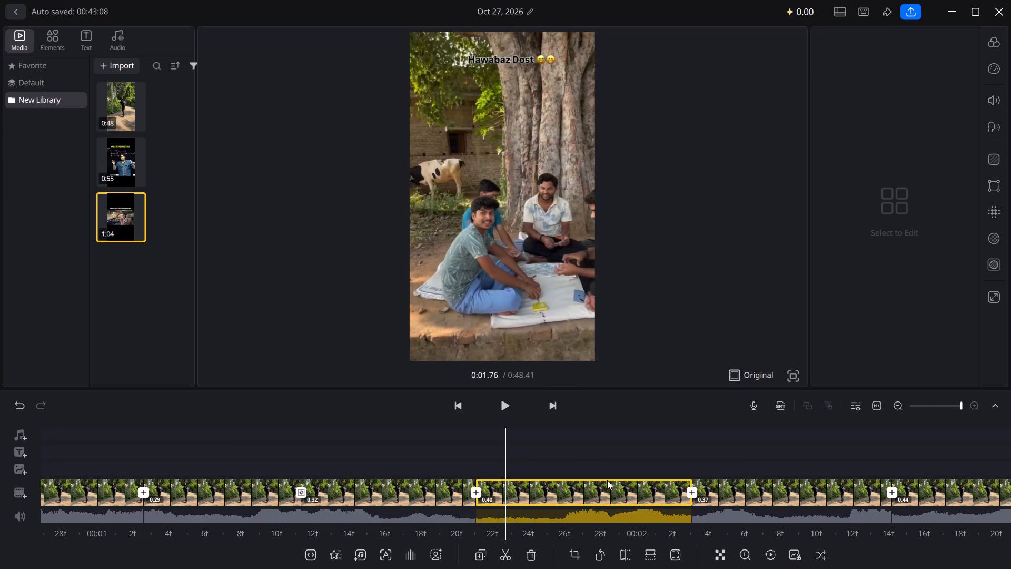
left_click(694, 490)
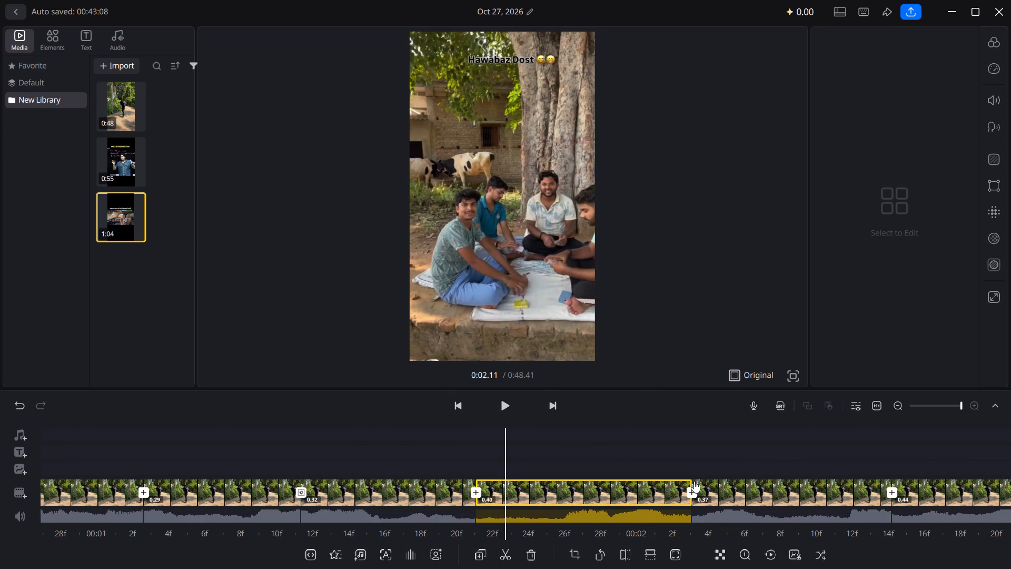
left_click(276, 455)
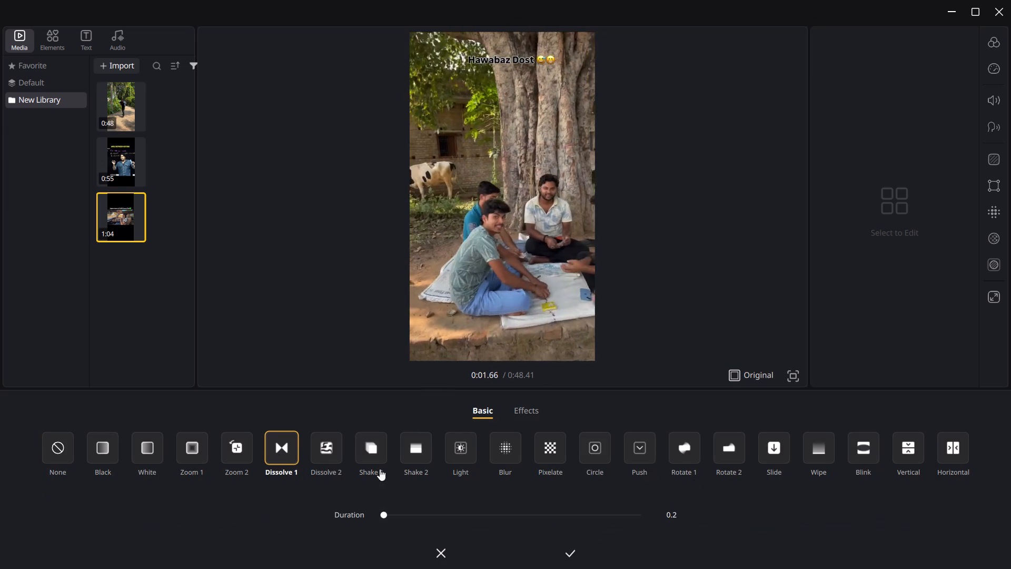
left_click_drag(493, 511, 717, 504)
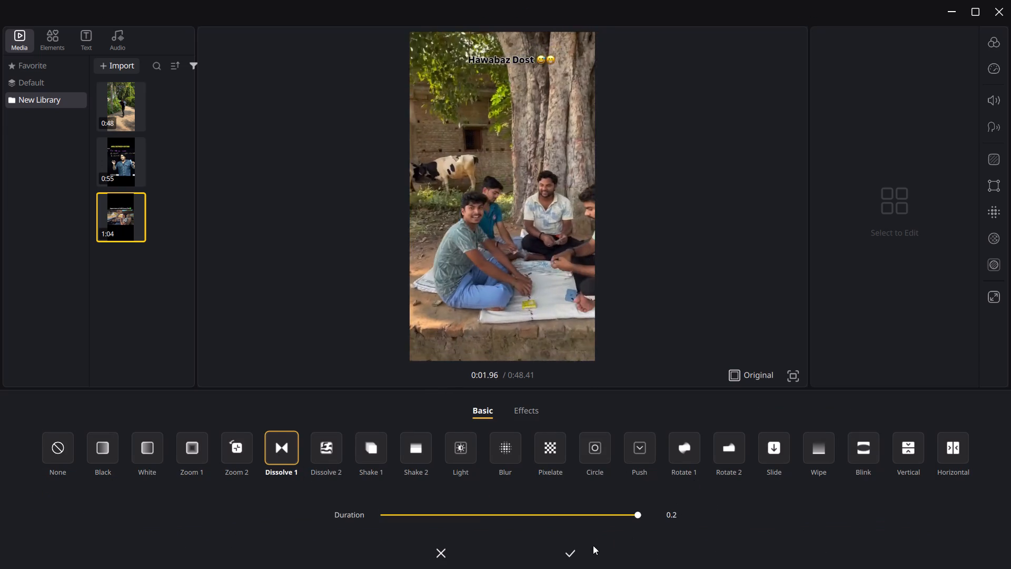
left_click(573, 550)
Apply the Slide transition at the cut between the 0.44 and 0.48 segments, with its duration raised toward the maximum at 0.2.
left_click_drag(620, 478, 547, 476)
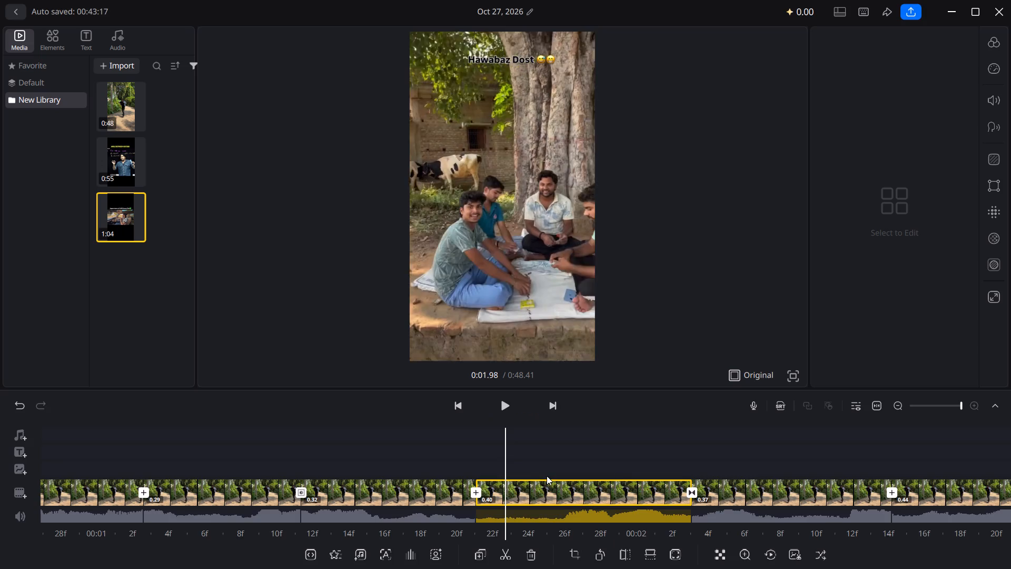
left_click_drag(547, 476, 441, 474)
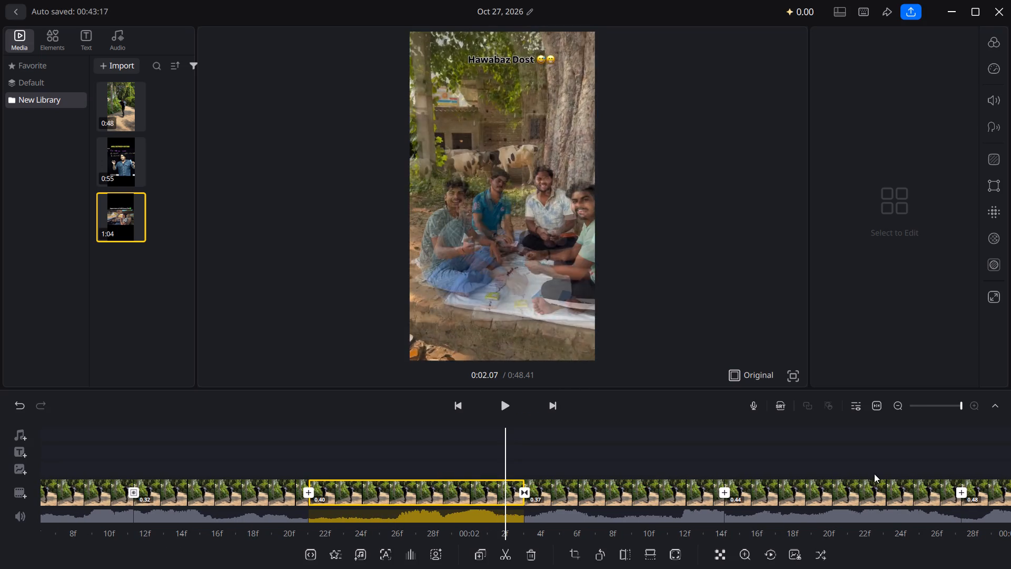
left_click(963, 486)
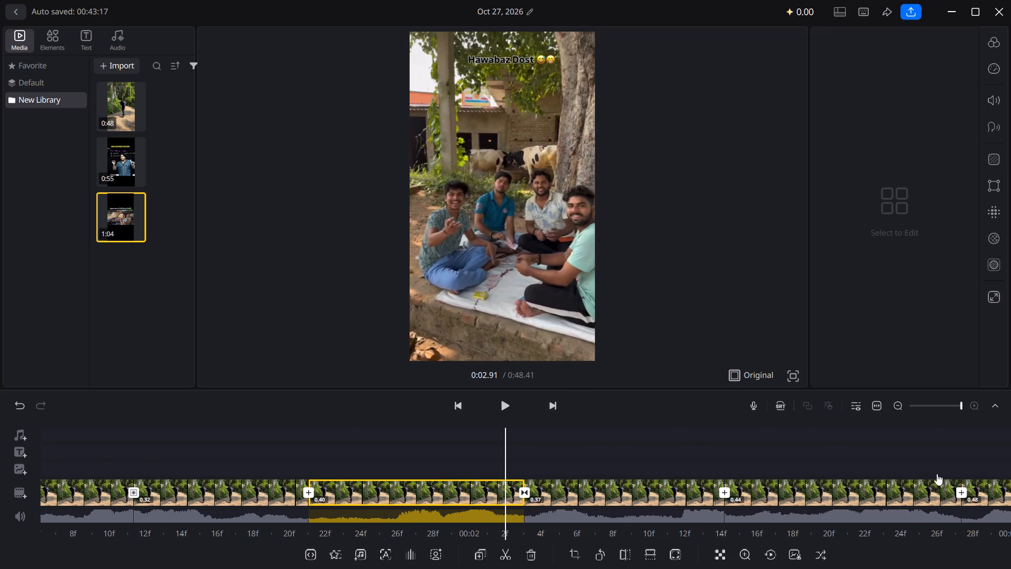
left_click(764, 456)
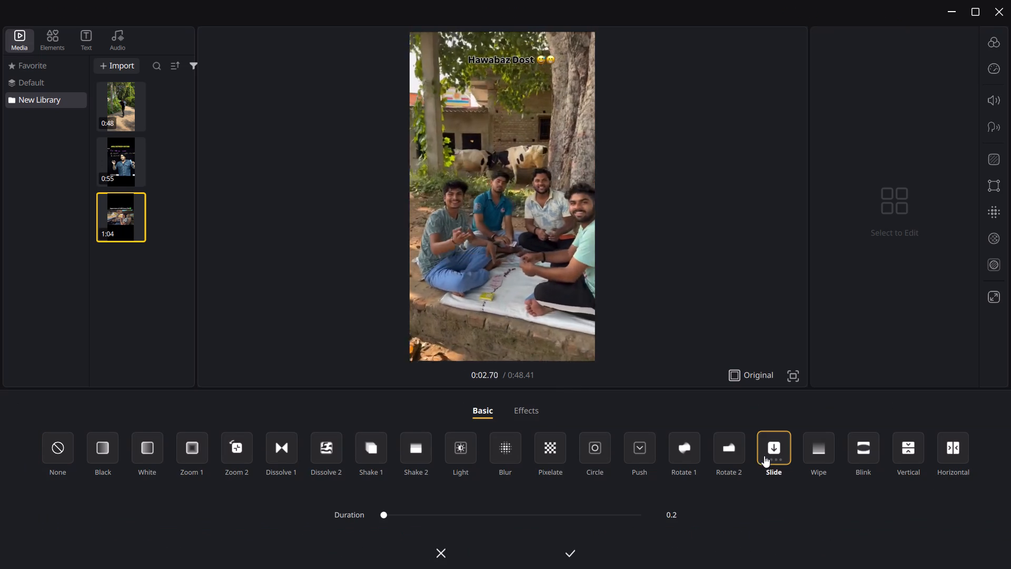
left_click(592, 514)
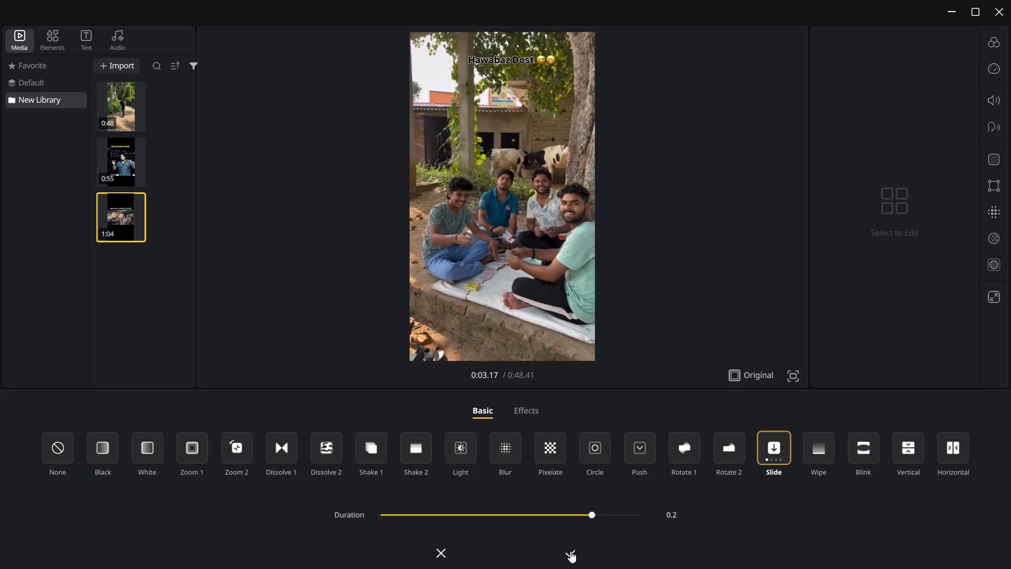
left_click(570, 551)
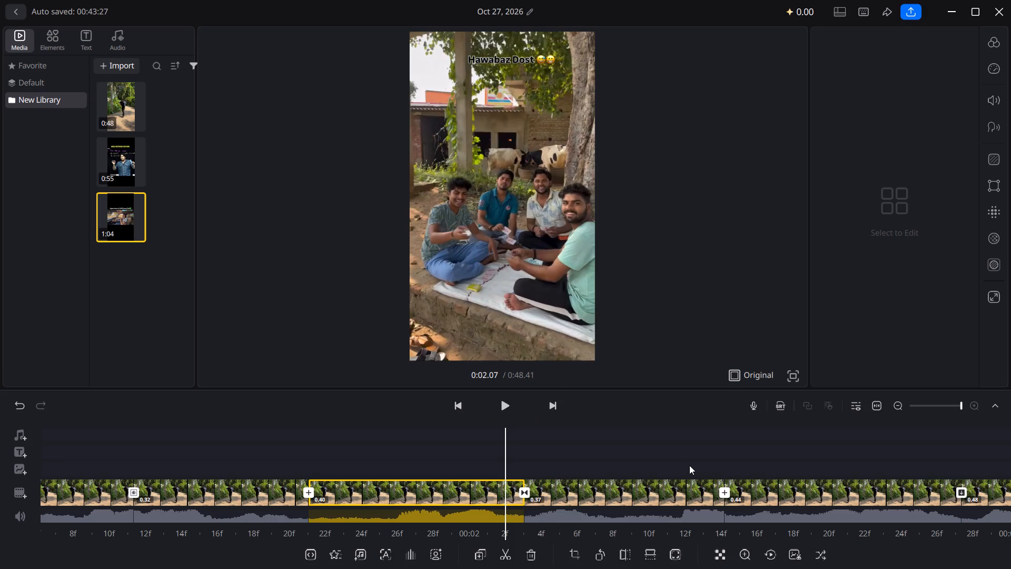
Switch to the Brave window playing the YouTube music video and lower the system volume to about 50.
left_click(597, 219)
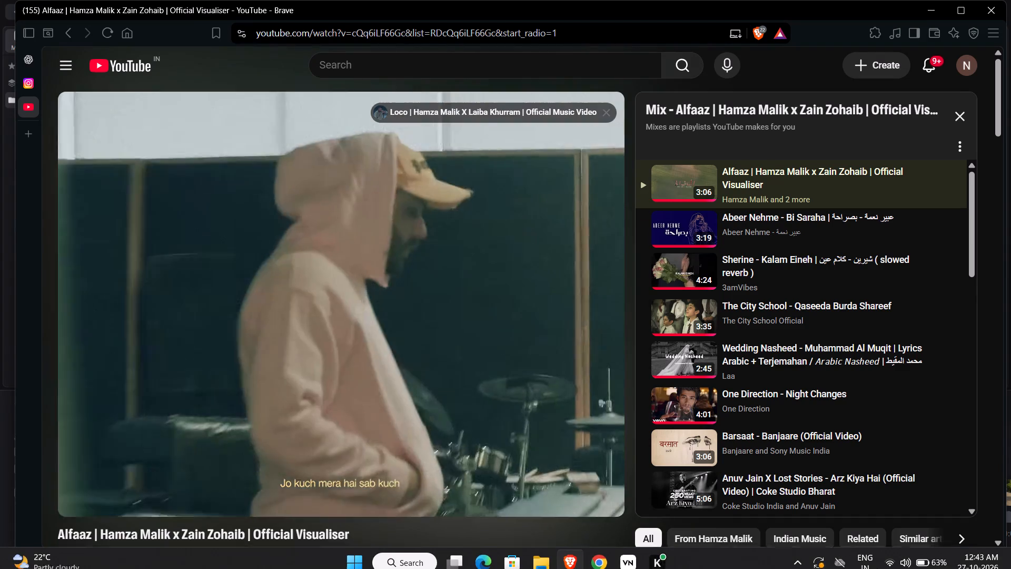
left_click(912, 568)
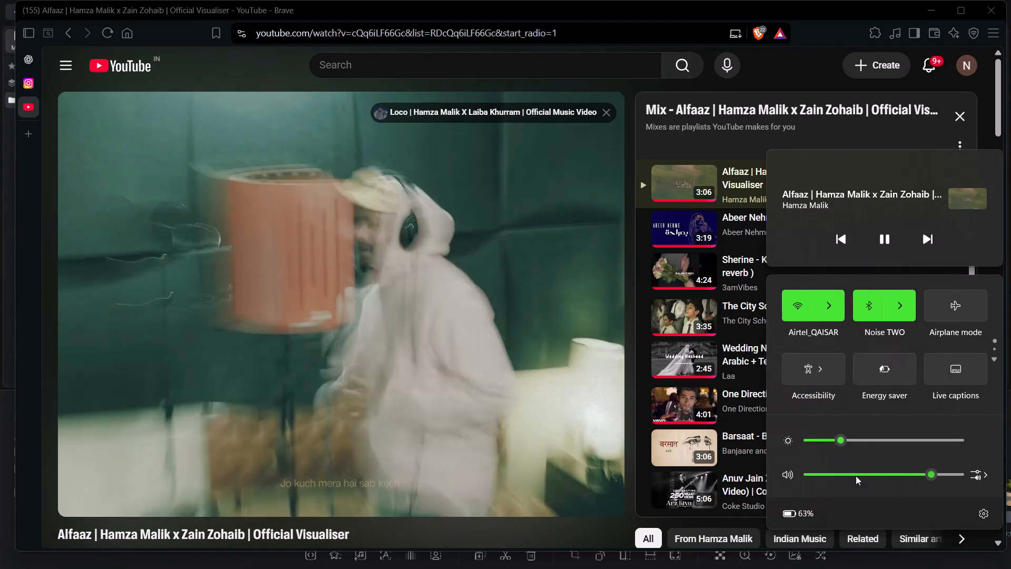
left_click(856, 476)
left_click_drag(856, 476, 839, 477)
left_click_drag(855, 476, 878, 474)
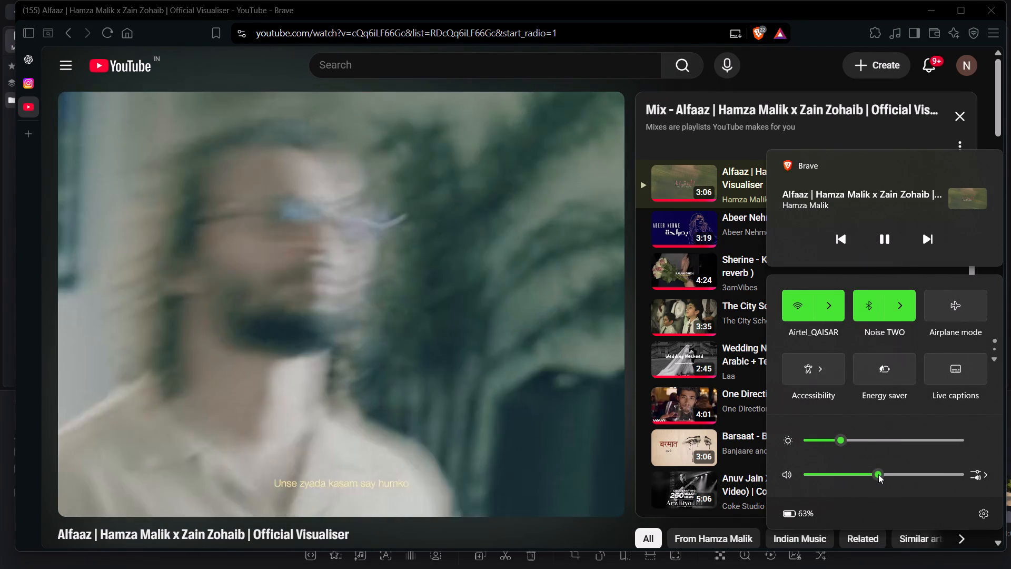
left_click(878, 474)
left_click_drag(876, 474, 885, 474)
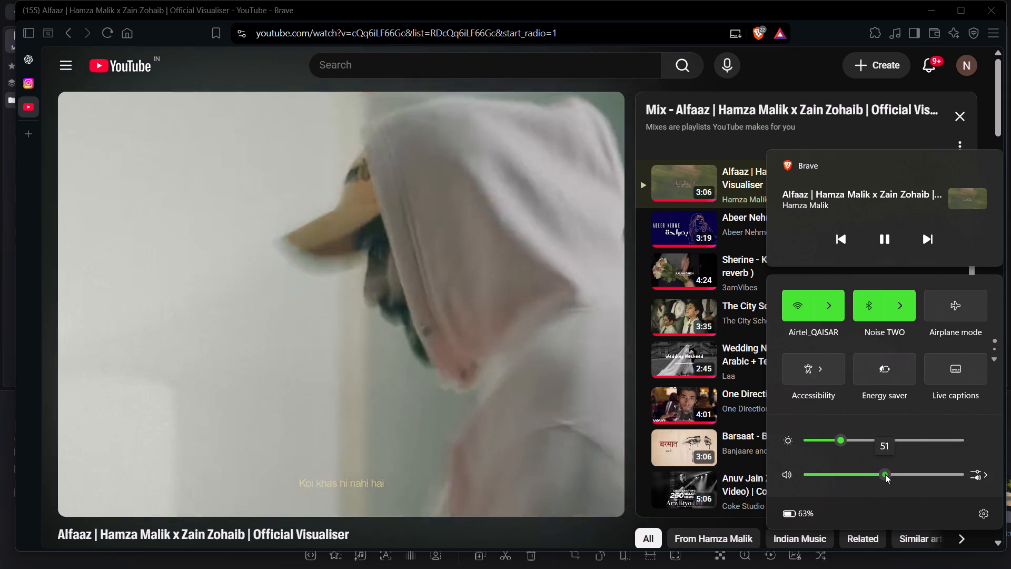
left_click_drag(885, 474, 884, 474)
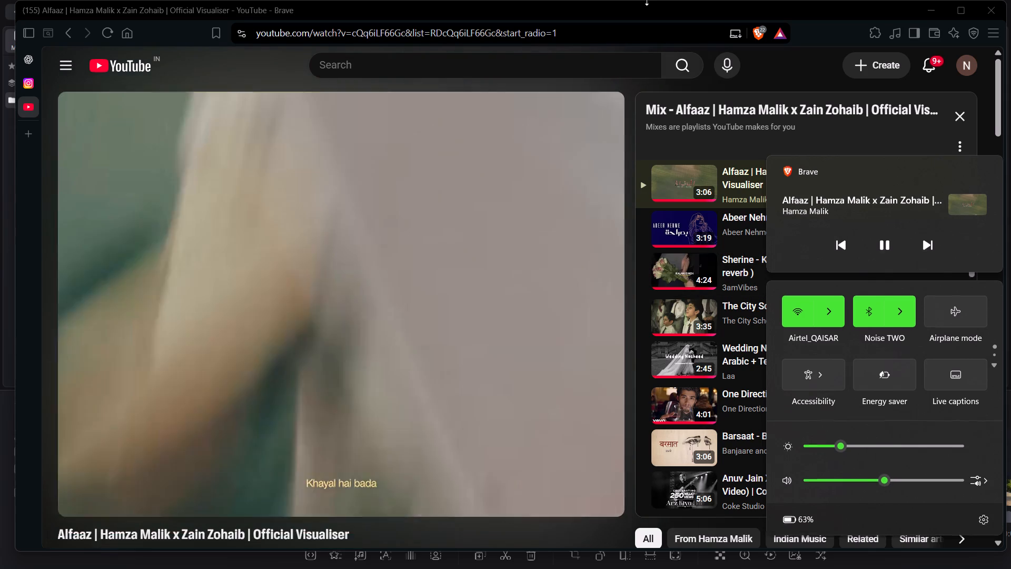
Return to the VN window and apply the Slide transition between the 0.55 and 0.39 segments, with its duration set to the maximum.
left_click(530, 210)
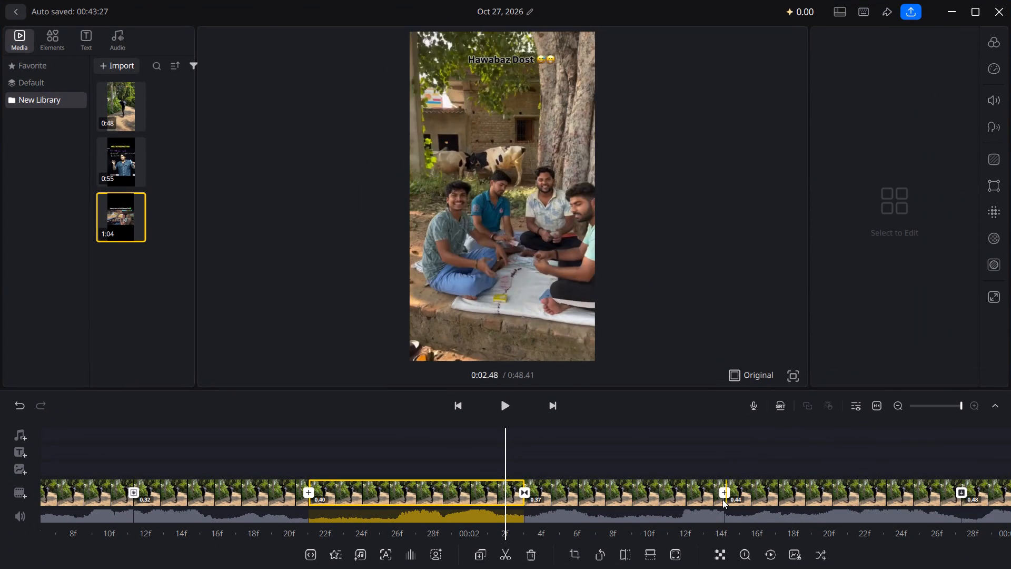
left_click_drag(748, 470, 500, 489)
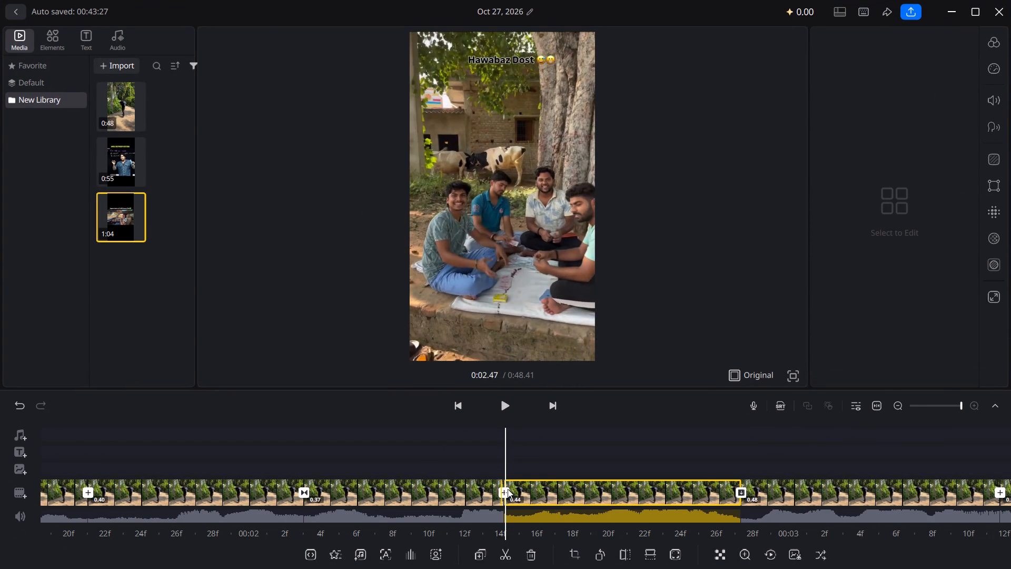
left_click_drag(702, 466, 524, 479)
left_click_drag(734, 473, 608, 478)
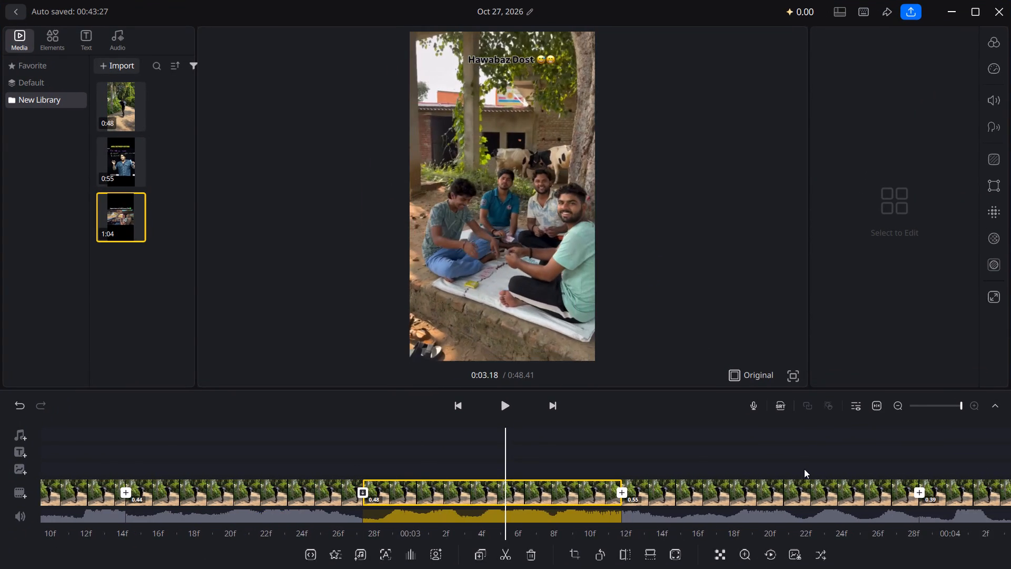
left_click_drag(796, 468, 713, 475)
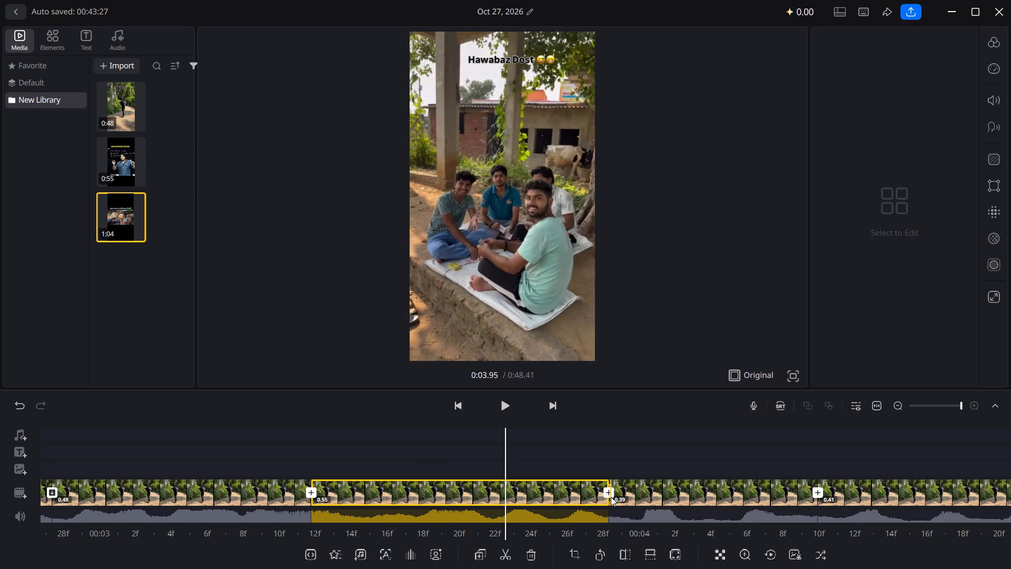
left_click(611, 497)
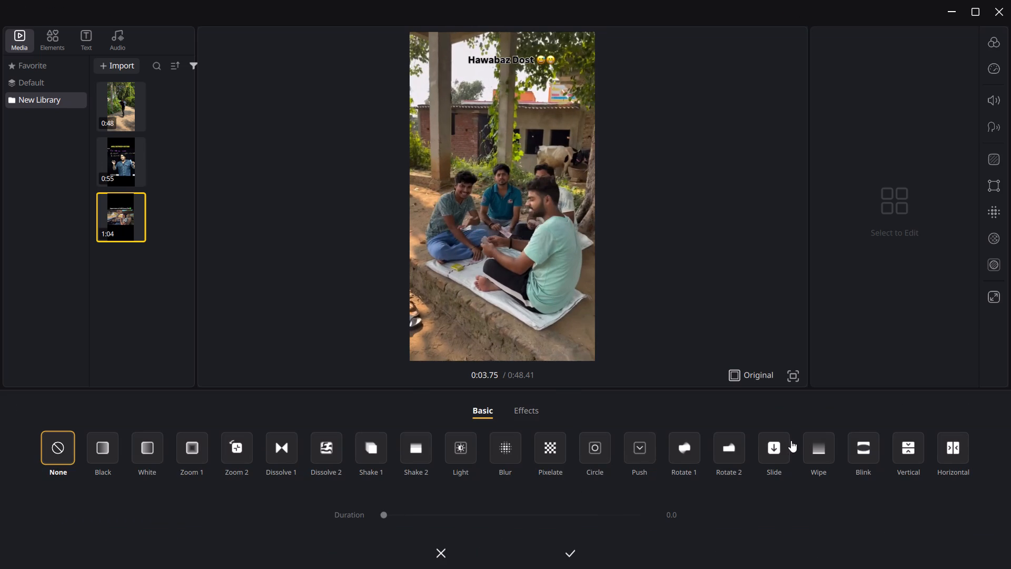
left_click(769, 447)
left_click_drag(564, 521, 660, 516)
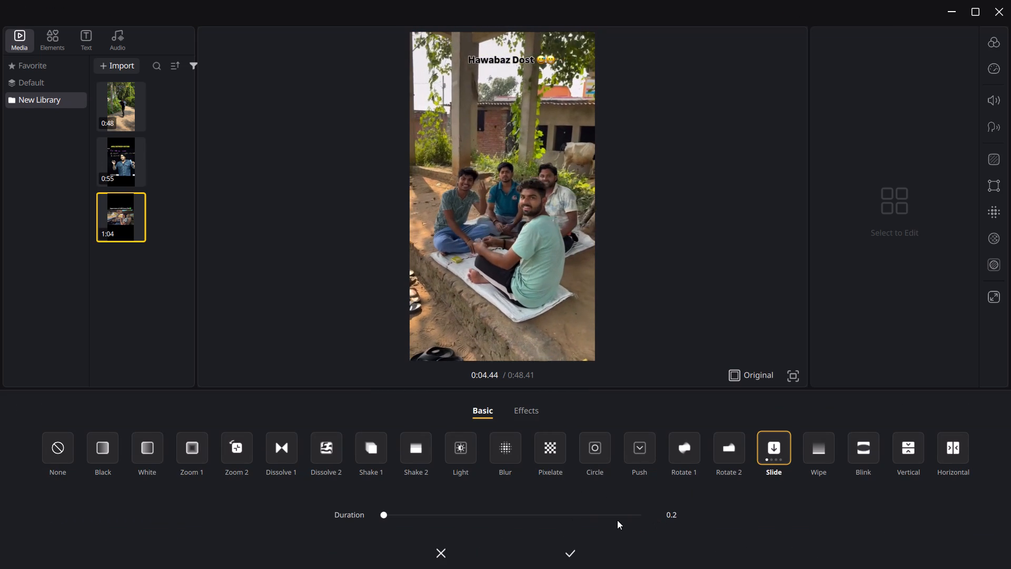
left_click_drag(617, 520, 693, 503)
left_click(568, 561)
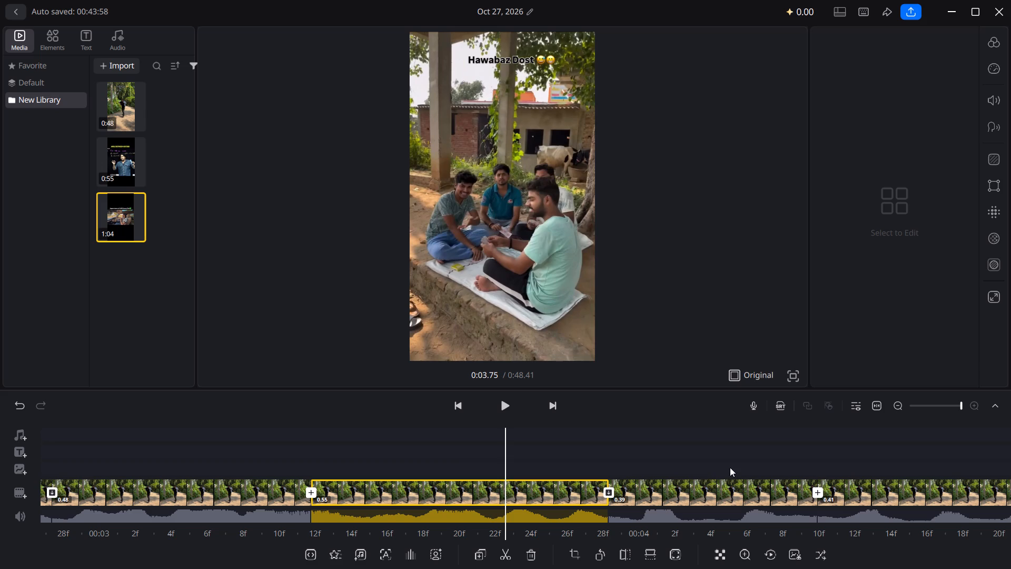
Apply the Shake 2 transition at the cut between the 0.41 and 0.46 segments.
left_click_drag(730, 467, 568, 481)
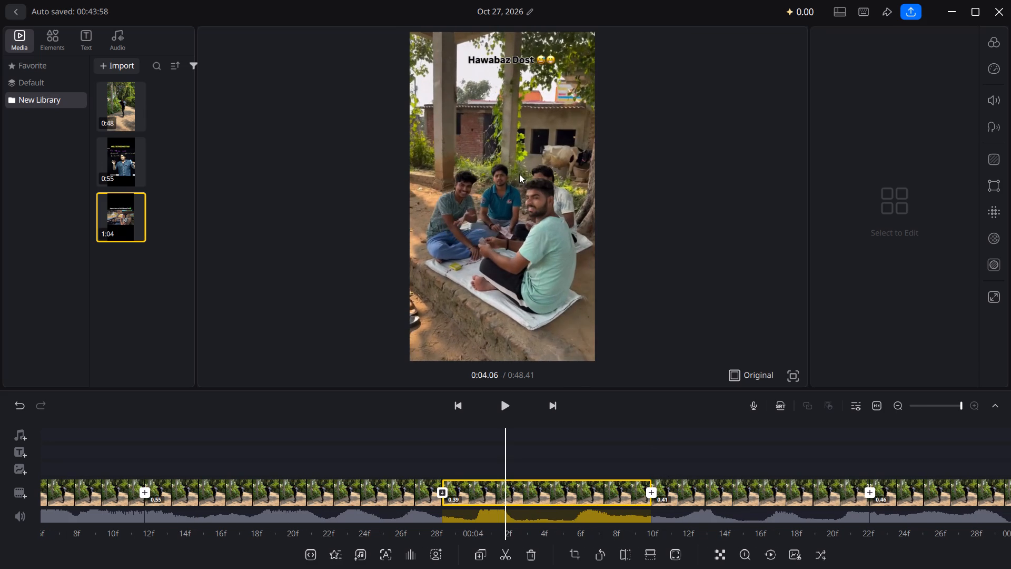
left_click_drag(681, 432, 432, 452)
left_click_drag(495, 448, 548, 454)
left_click(677, 489)
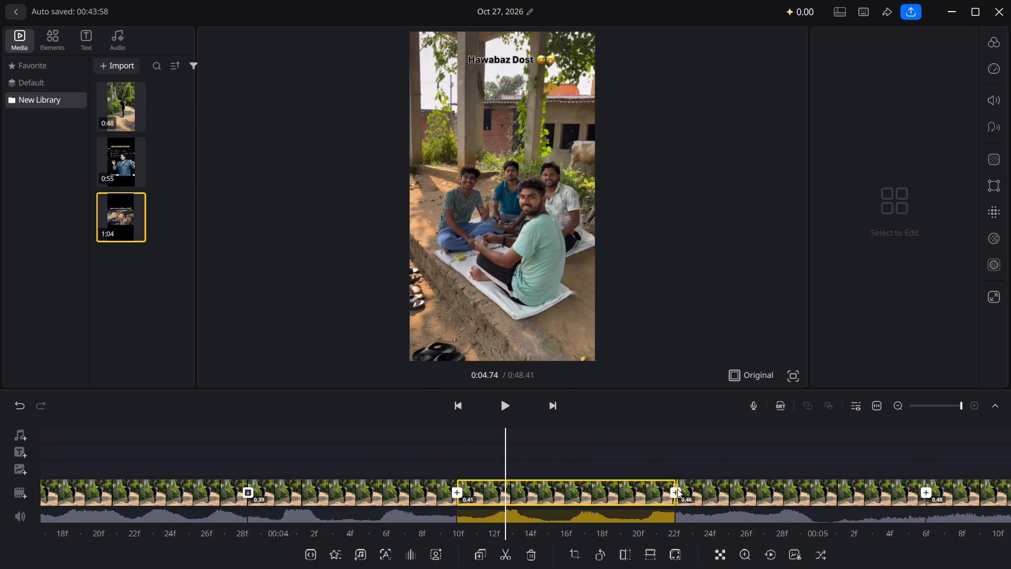
left_click(420, 452)
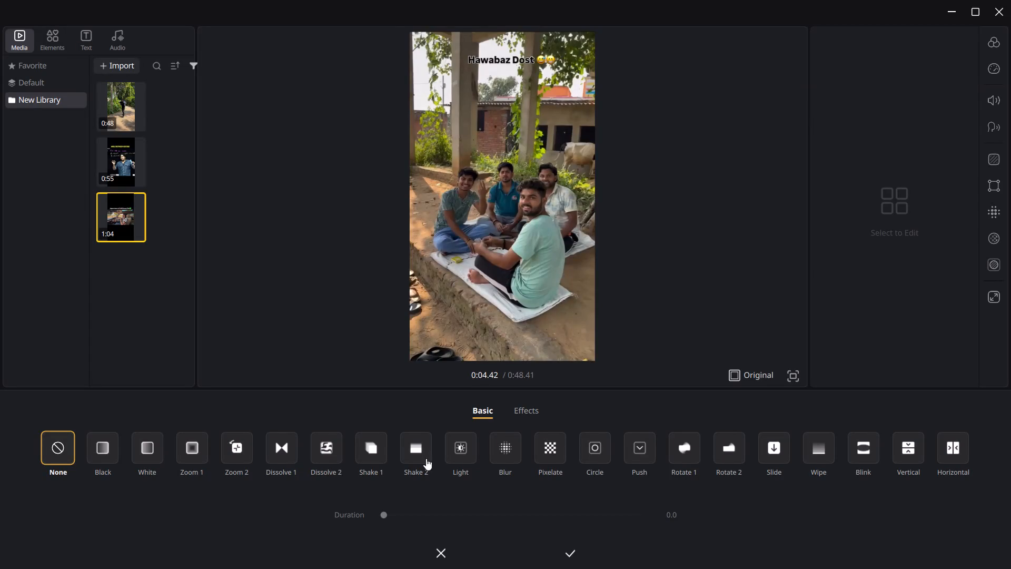
left_click(567, 553)
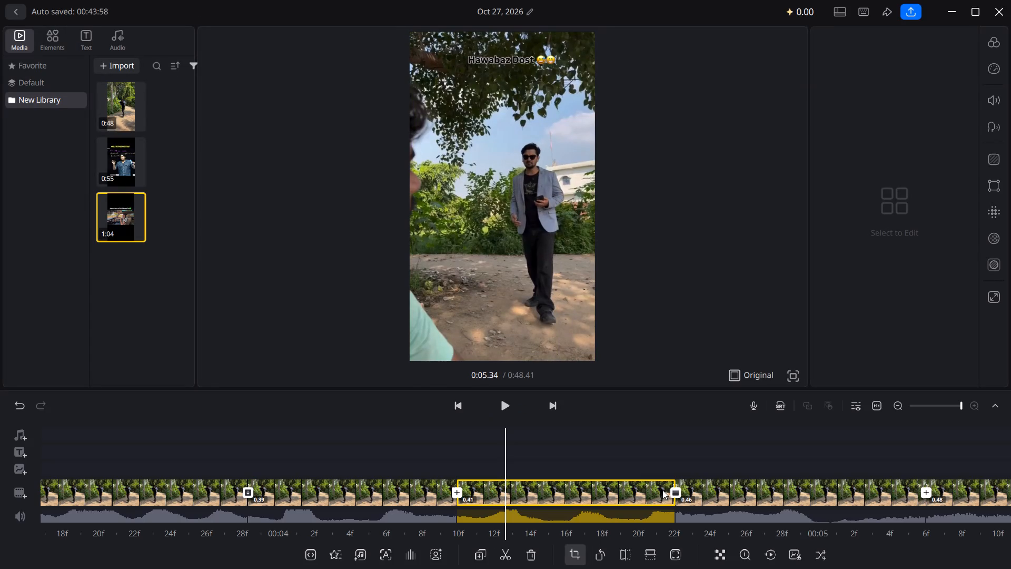
Apply the Zoom 2 transition at the cut between the 0.41 and 0.43 segments near 6 s, with its duration at 0.3.
left_click_drag(691, 466, 438, 470)
left_click_drag(608, 466, 478, 471)
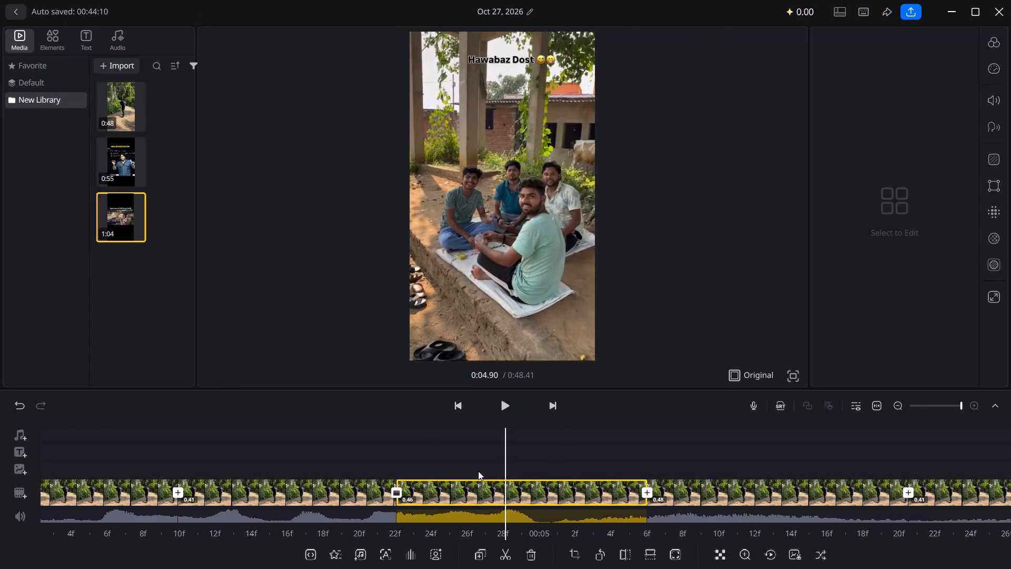
left_click_drag(478, 471, 402, 471)
left_click_drag(567, 468, 426, 470)
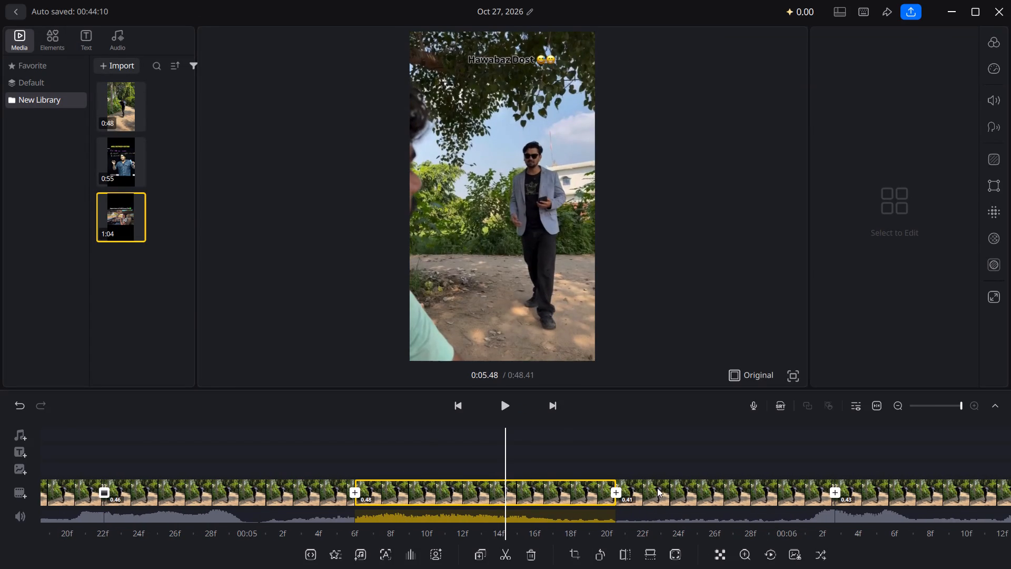
left_click(836, 485)
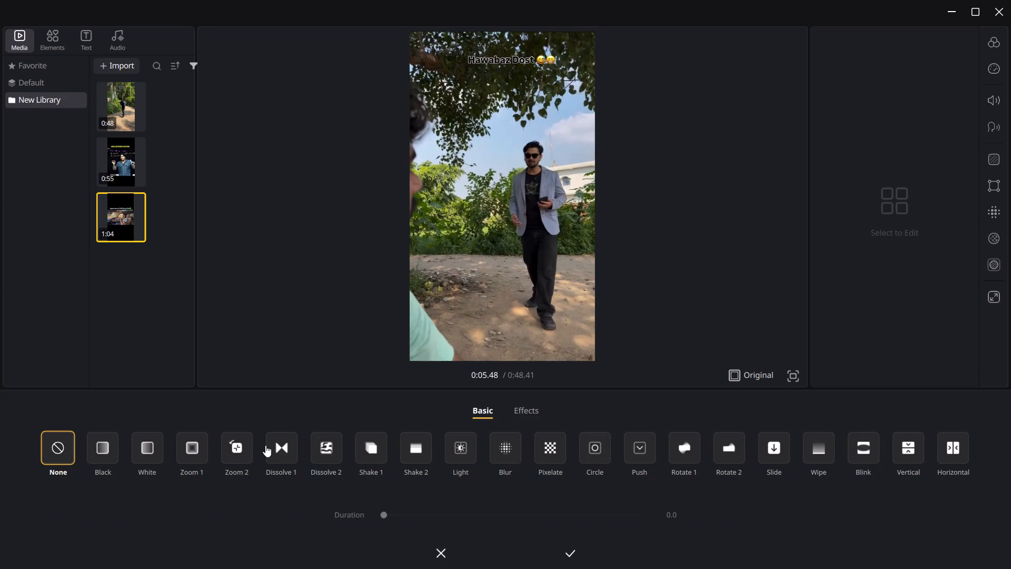
left_click(232, 448)
left_click(500, 512)
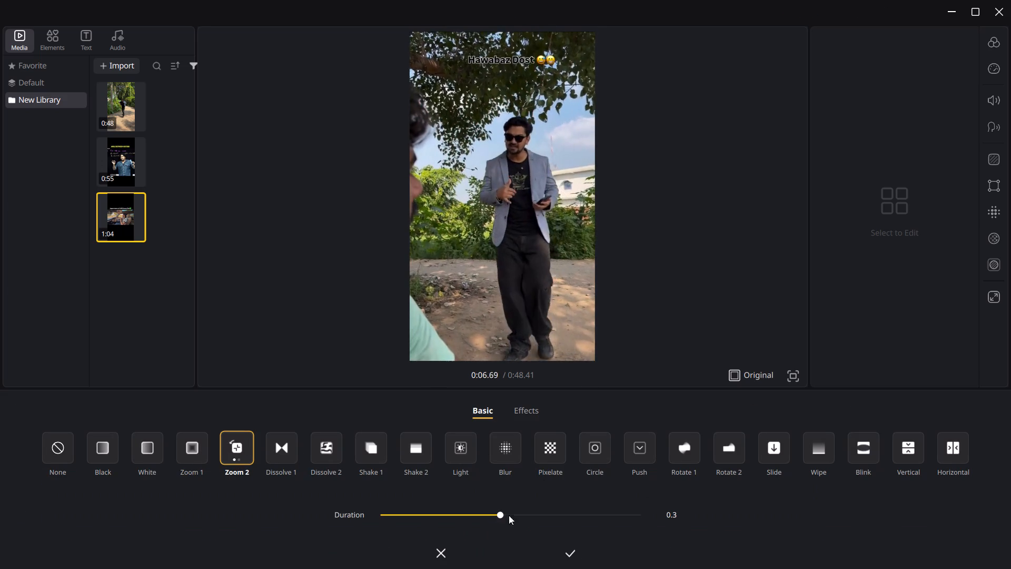
left_click(569, 547)
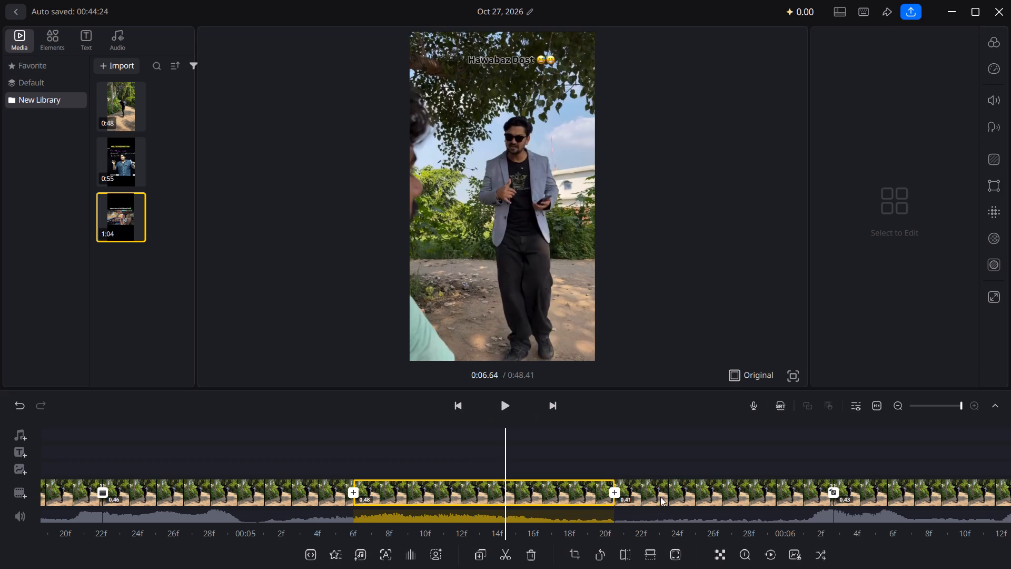
Apply the Blur transition at the cut between the 0.39 and 0.27 segments, with its duration set to the maximum of 0.2.
left_click_drag(701, 453, 339, 439)
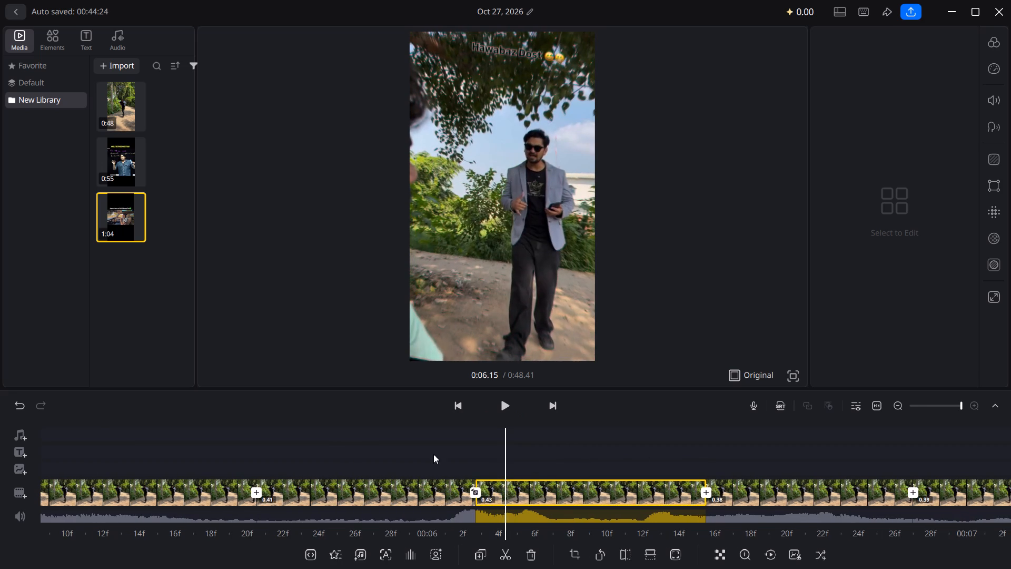
left_click_drag(412, 454, 340, 454)
left_click_drag(645, 458, 347, 460)
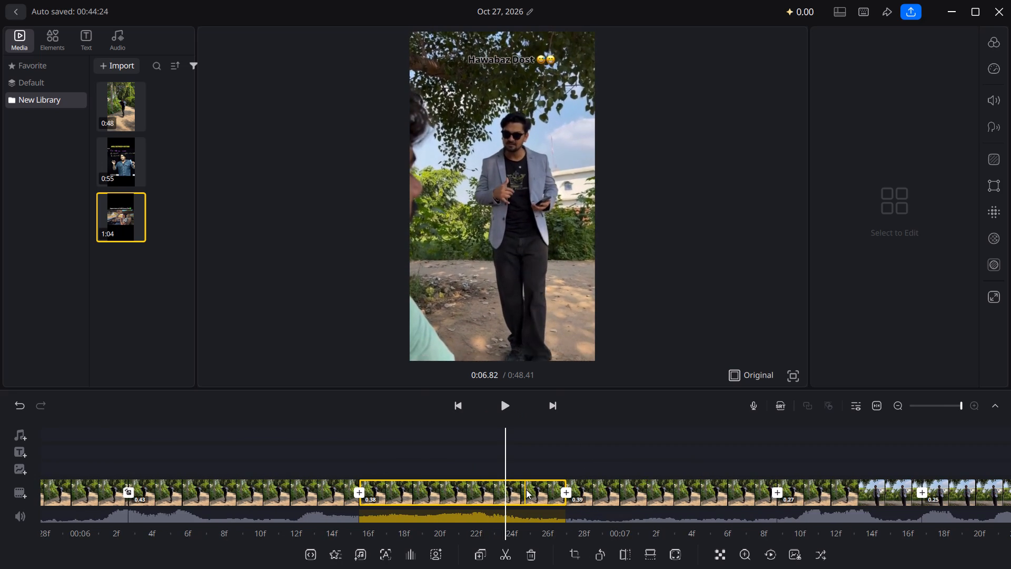
left_click(778, 489)
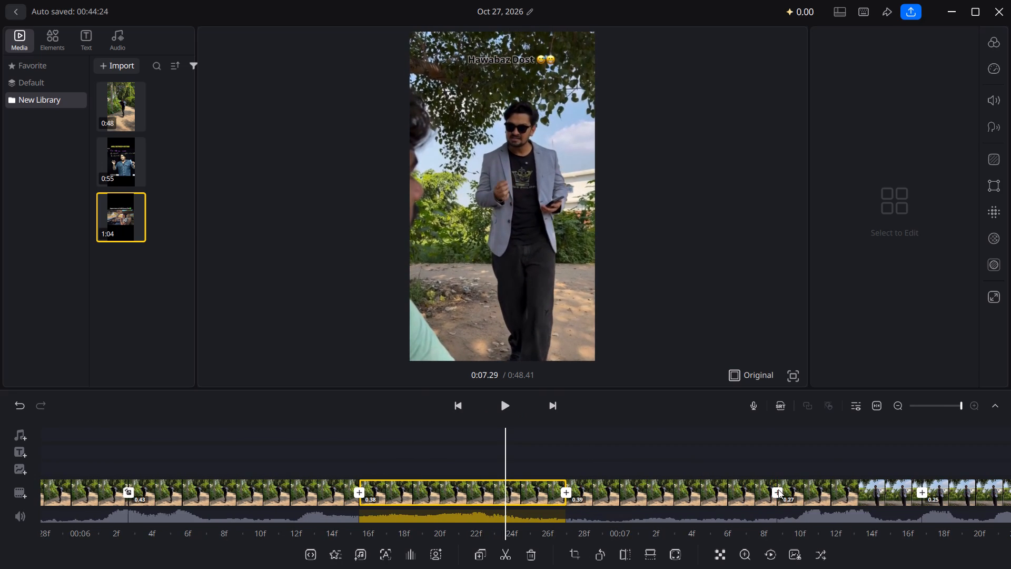
left_click(508, 448)
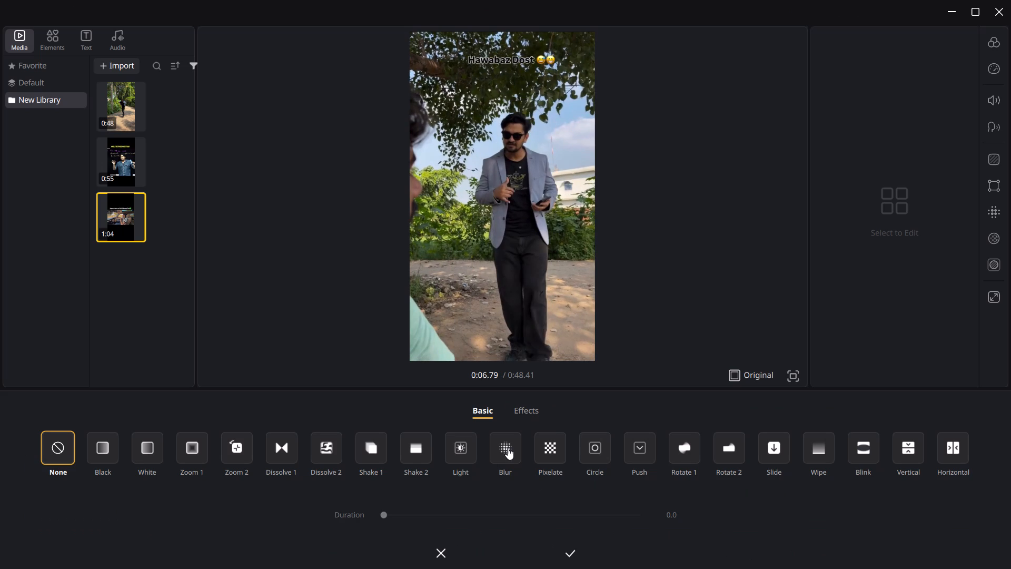
left_click_drag(548, 514, 723, 520)
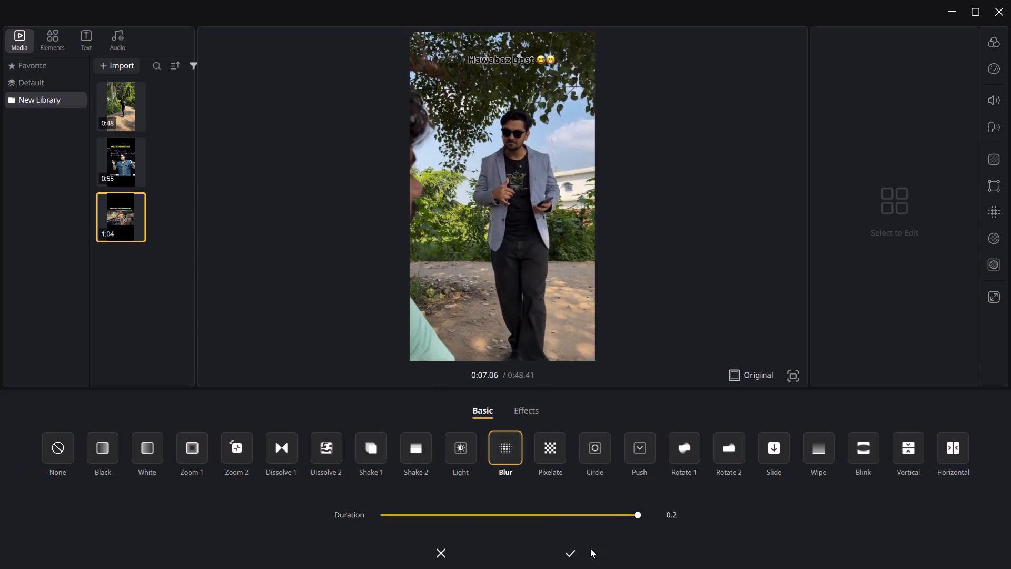
left_click(570, 551)
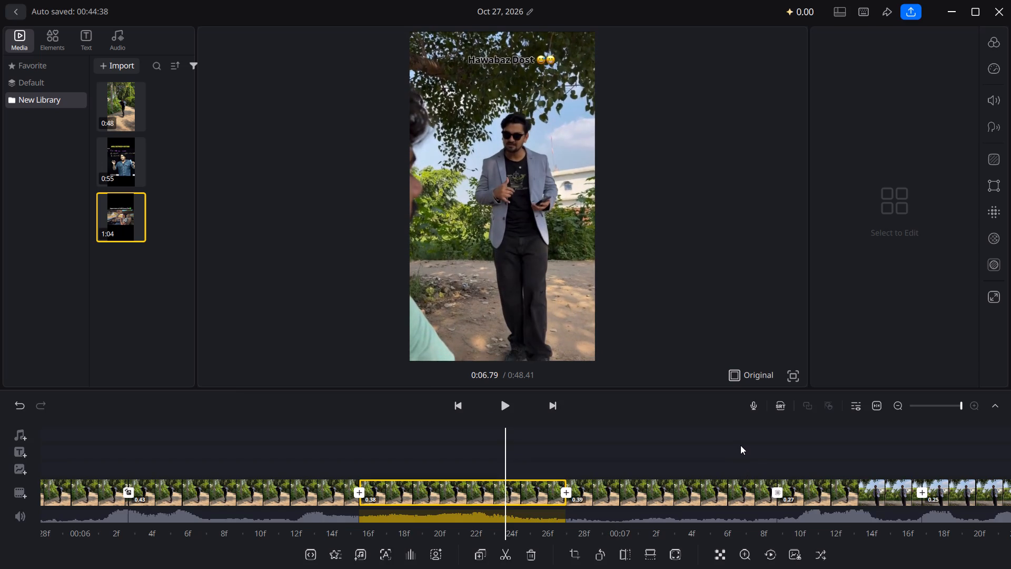
Apply the Rotate 1 transition at the cut between the 0.50 and 0.43 segments near 9.5 s.
left_click_drag(740, 445, 430, 462)
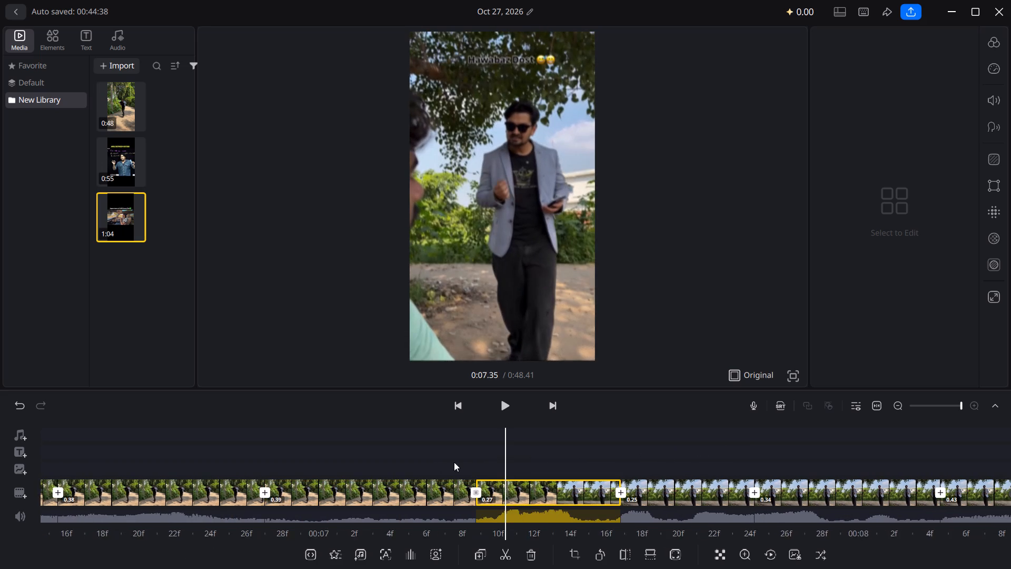
left_click_drag(576, 468, 423, 468)
left_click_drag(554, 475, 512, 475)
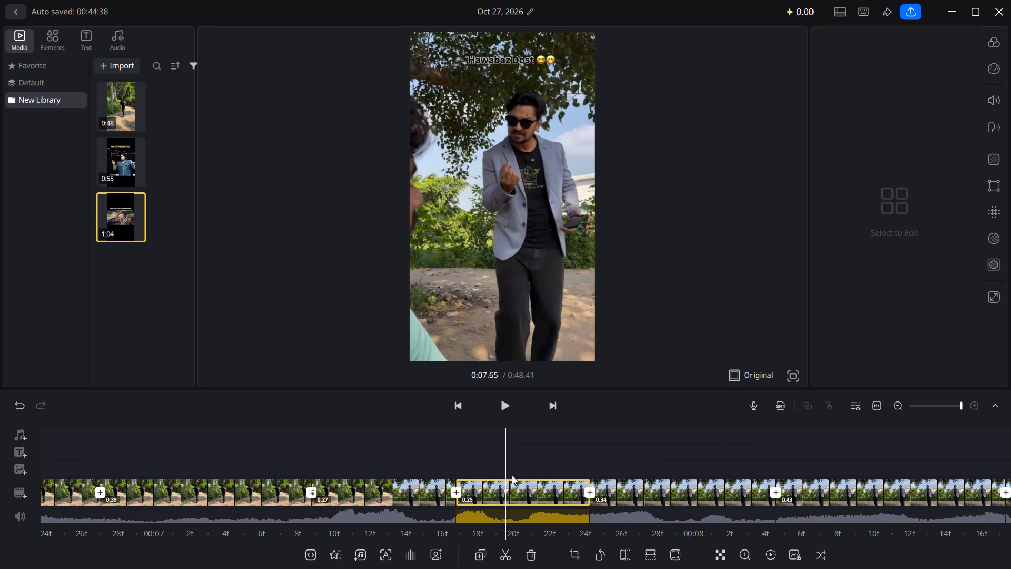
left_click_drag(512, 475, 411, 475)
left_click_drag(572, 464, 427, 465)
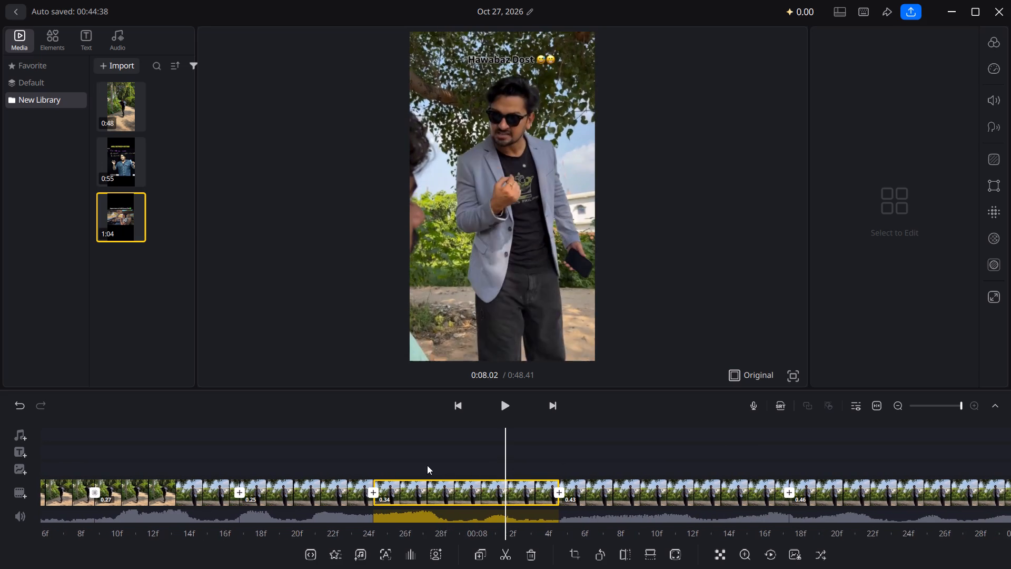
left_click_drag(549, 466, 429, 466)
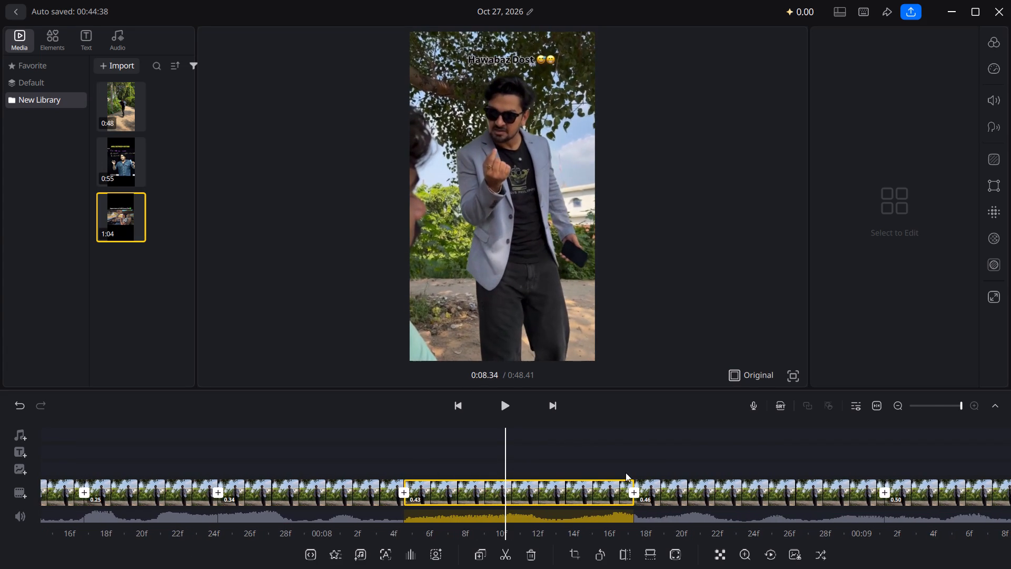
left_click_drag(626, 473, 465, 473)
left_click_drag(654, 473, 566, 474)
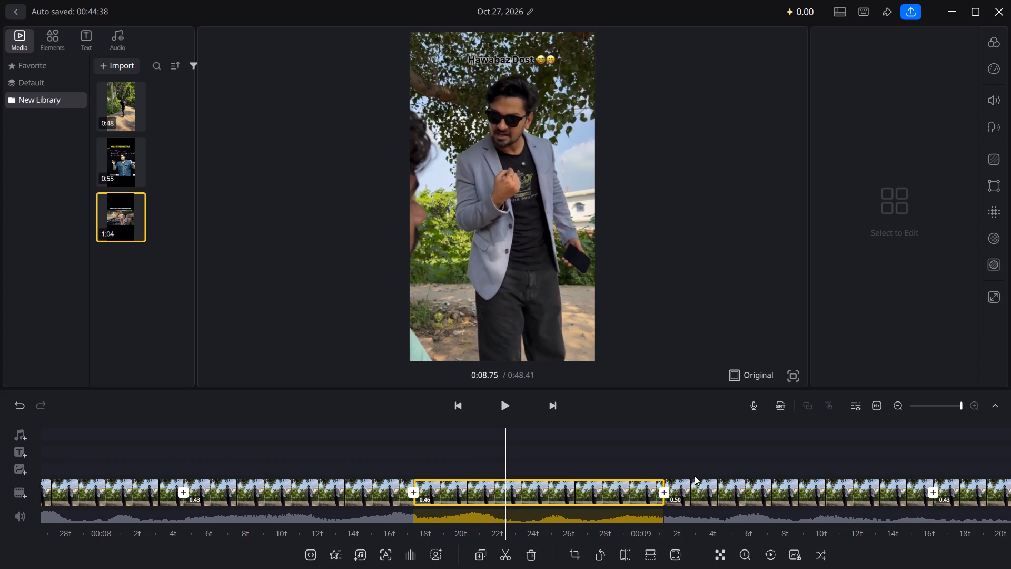
left_click(934, 480)
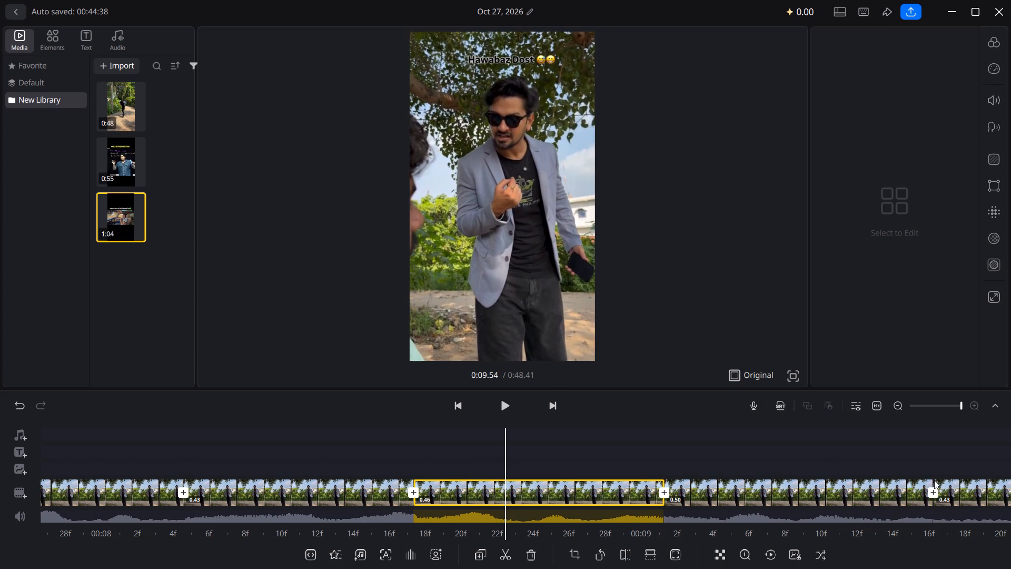
left_click(675, 455)
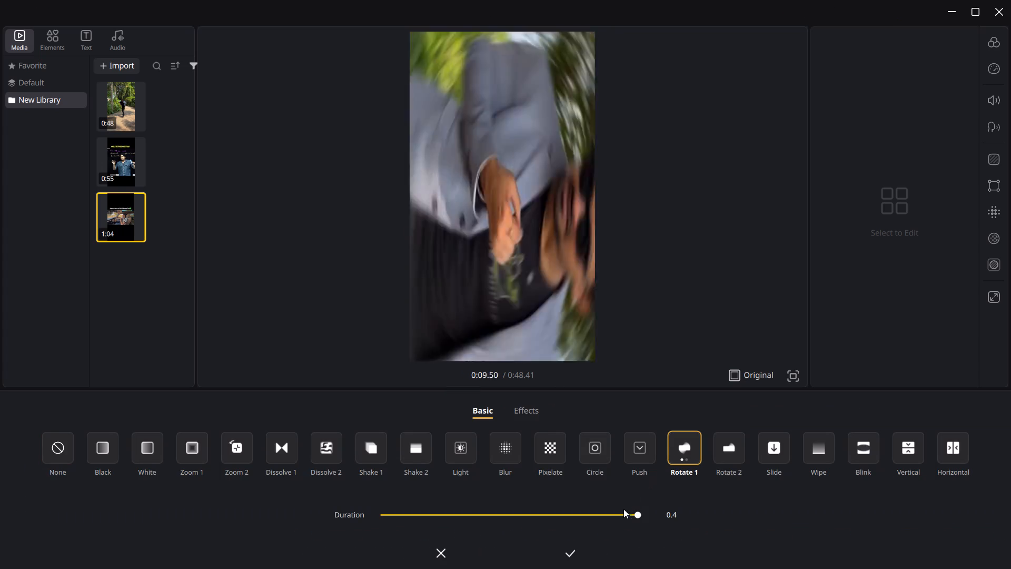
left_click(572, 544)
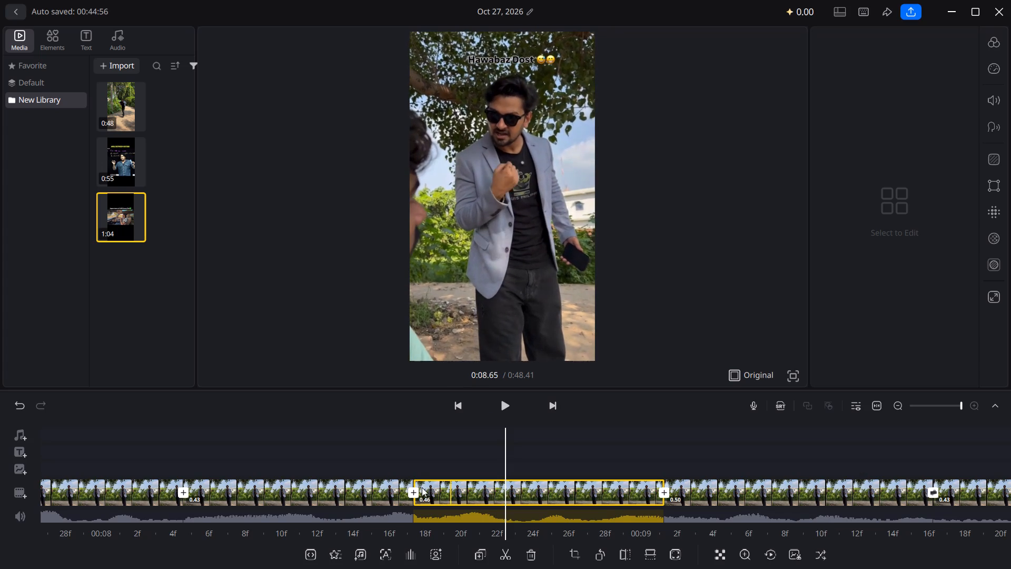
Apply the Shake 2 transition at the cut between the 0.34 and 0.43 segments just after 8 s.
left_click(184, 493)
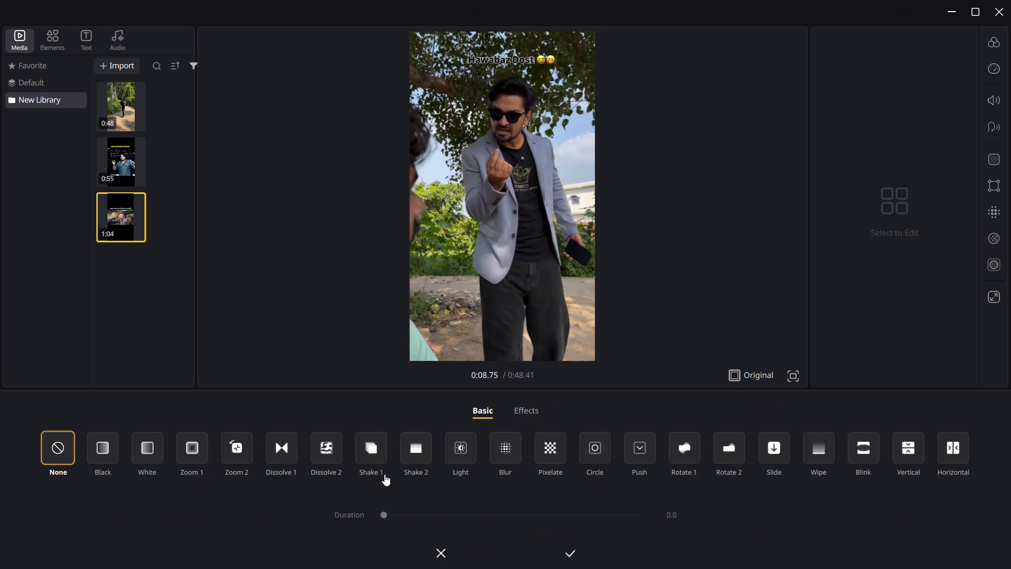
left_click(421, 460)
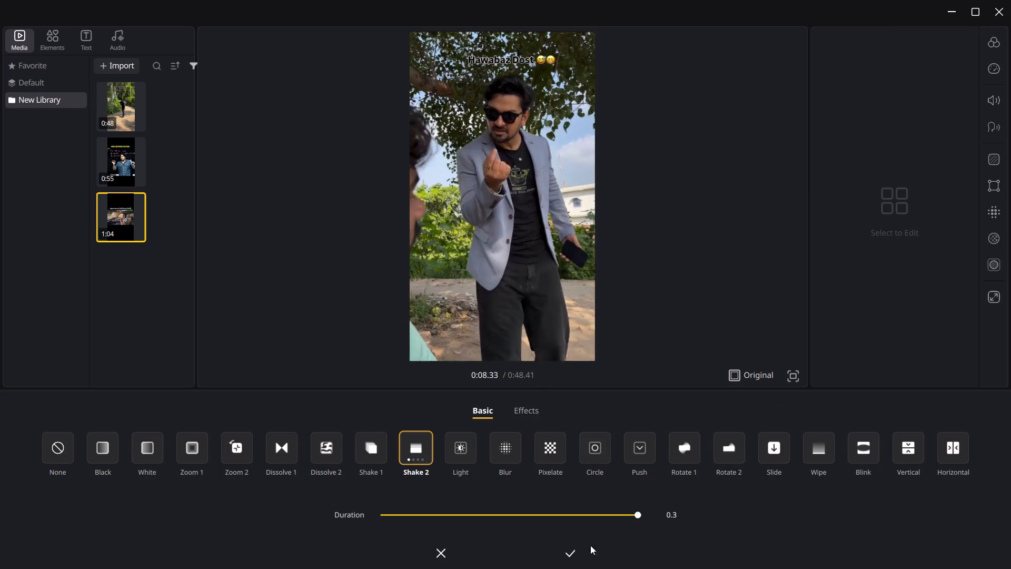
left_click(571, 554)
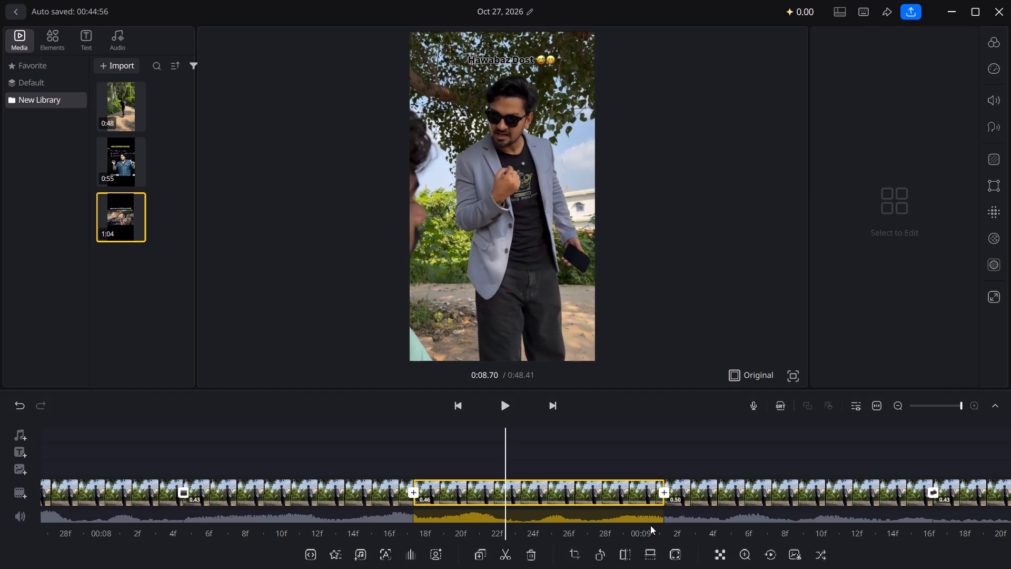
Apply the Pixelate transition at the cut between the 0.46 and 0.45 segments, with its duration set to the maximum of 0.2.
left_click_drag(738, 454, 528, 457)
left_click_drag(713, 459, 642, 460)
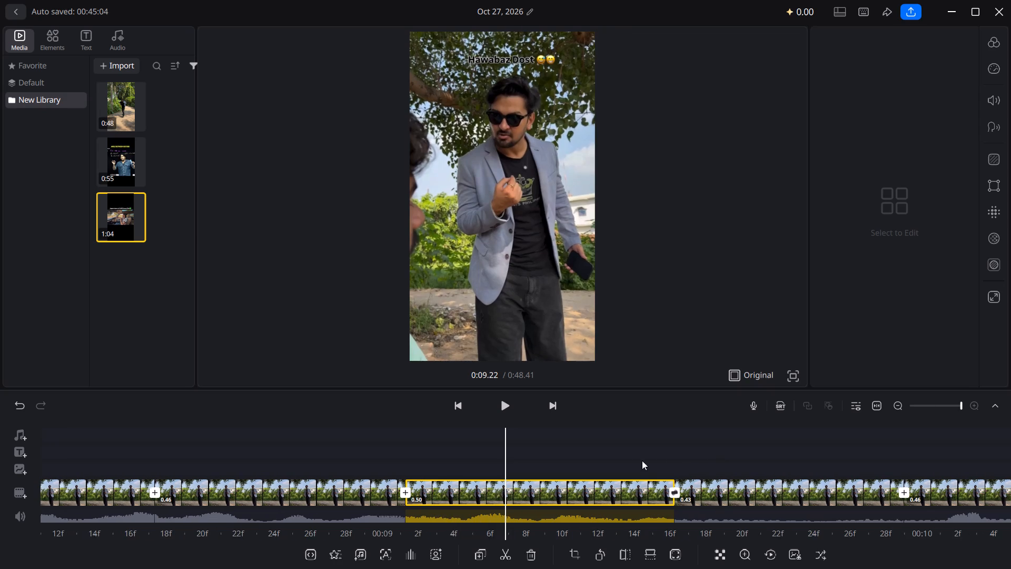
left_click_drag(642, 460, 514, 468)
left_click_drag(792, 463, 483, 484)
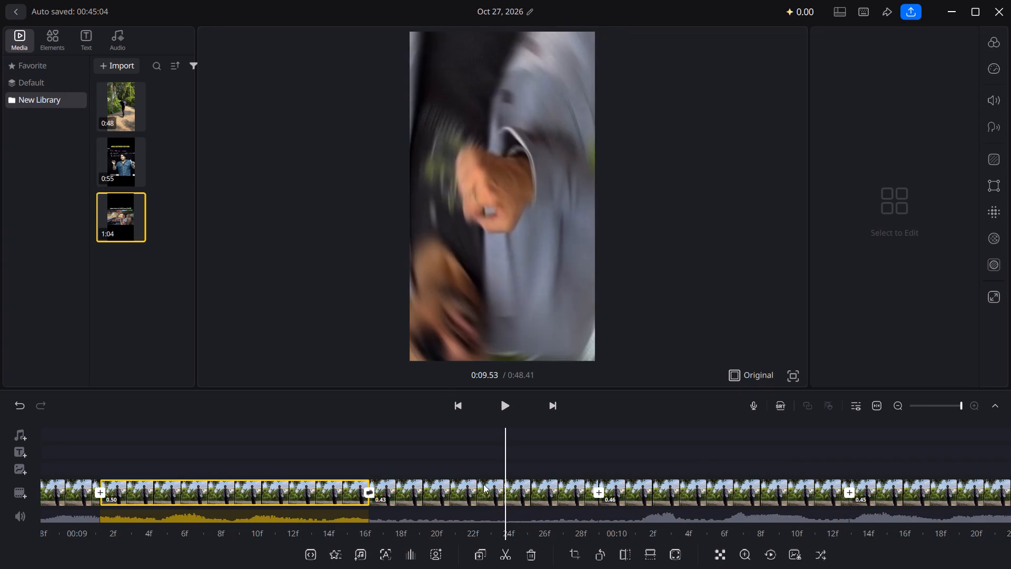
left_click_drag(483, 484, 445, 487)
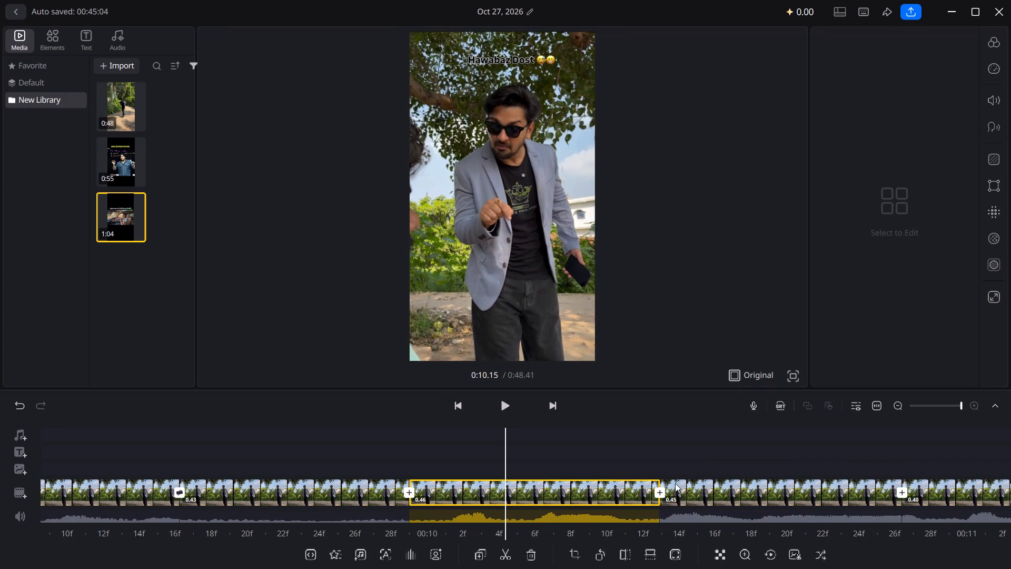
left_click(656, 489)
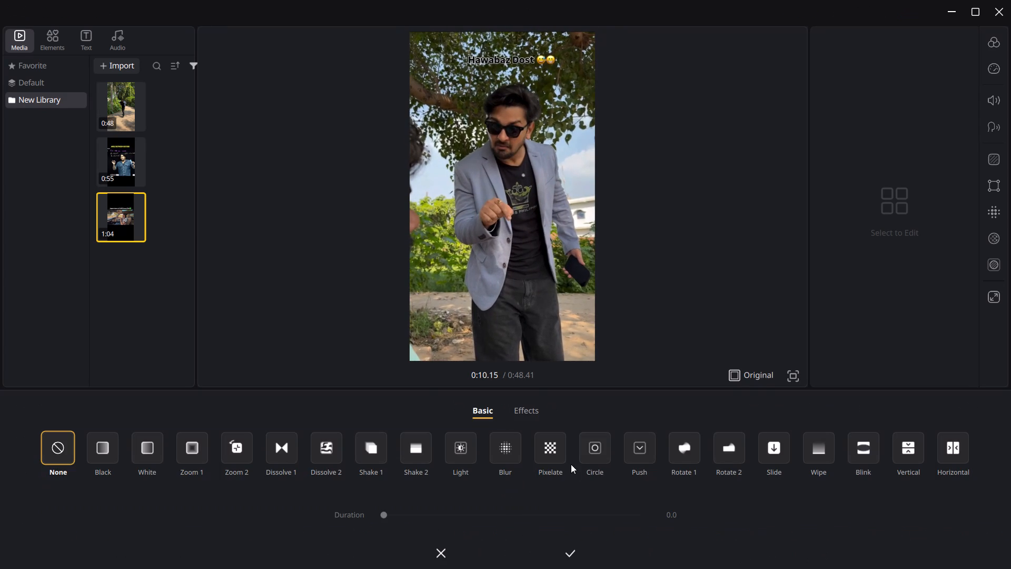
left_click(557, 457)
left_click_drag(571, 514, 702, 514)
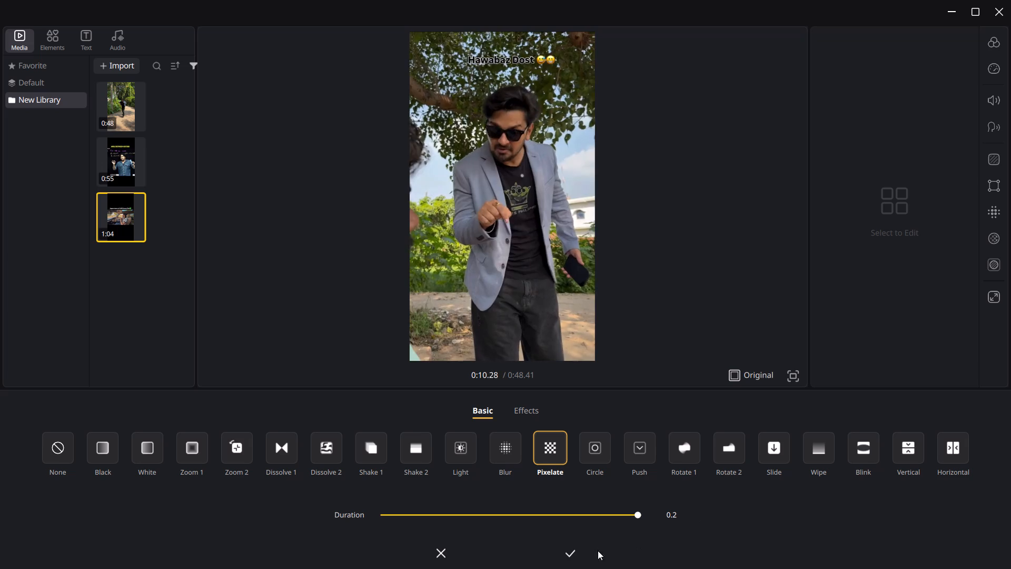
left_click(567, 557)
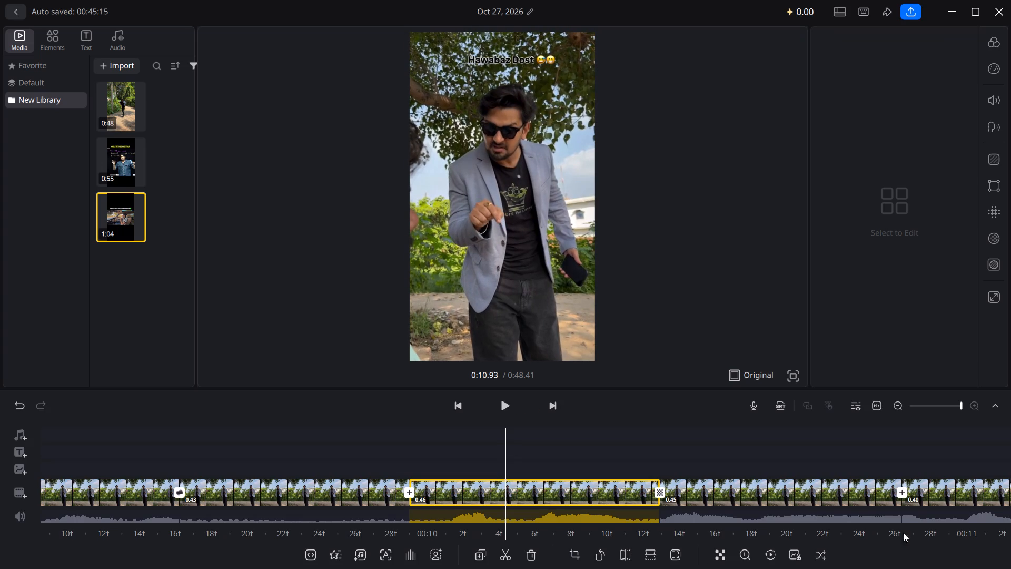
Apply the Shake 2 transition at the cut between the two adjacent 0.40 segments after 11 s.
left_click_drag(709, 466, 306, 459)
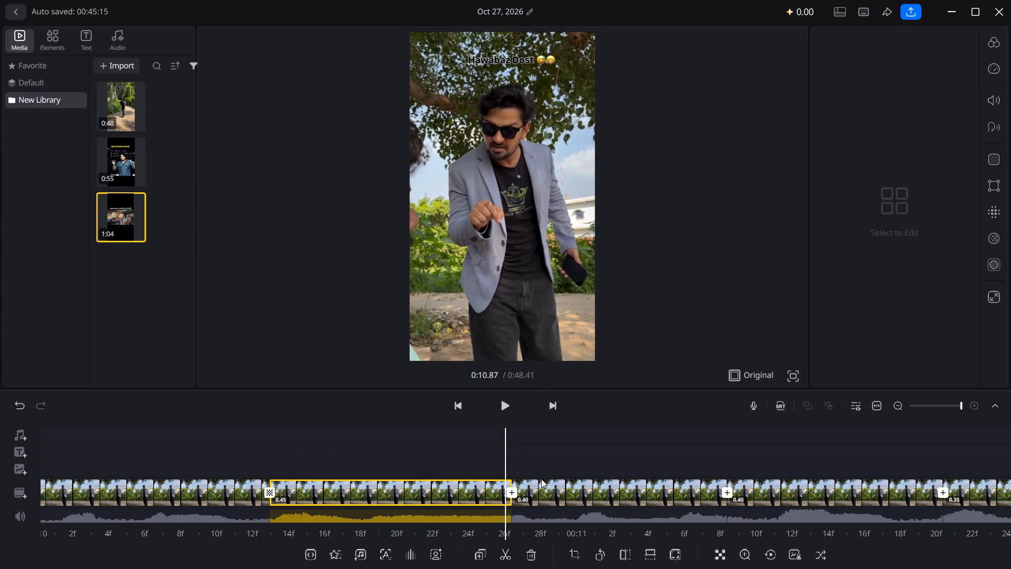
left_click(728, 488)
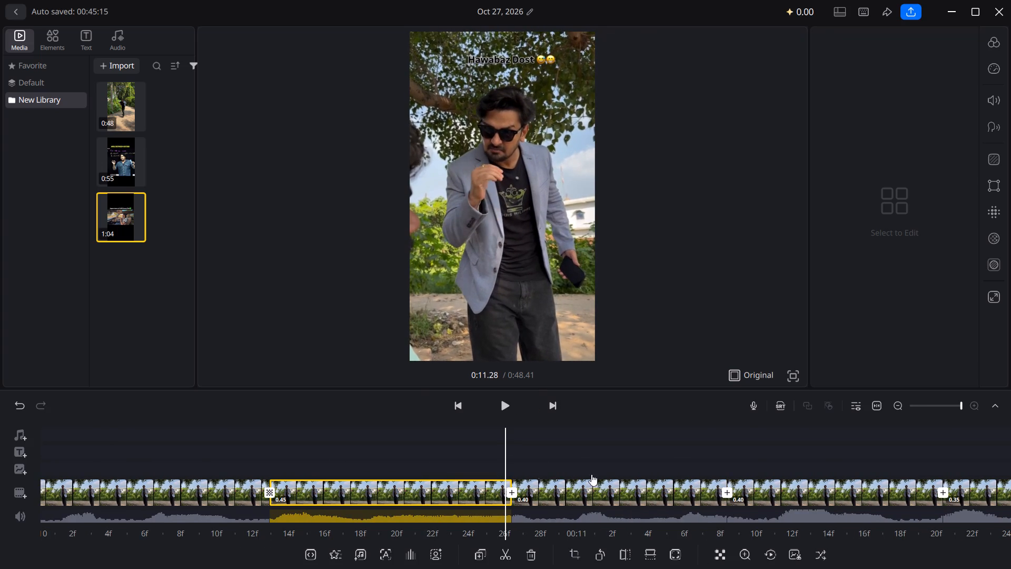
left_click(422, 448)
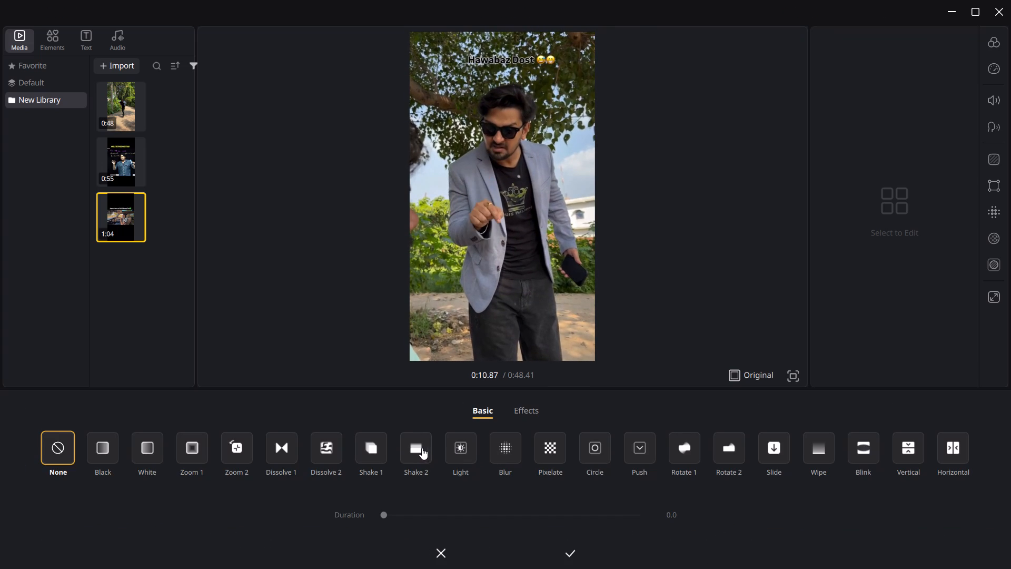
left_click(572, 548)
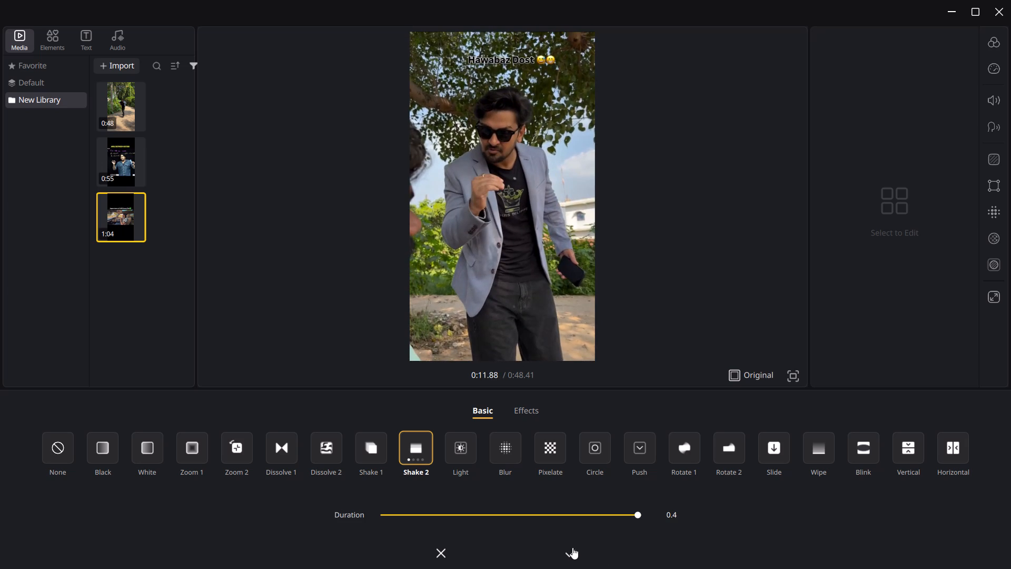
Apply the Shake 1 transition at the cut between the 0.36 and 0.25 segments near 12.4 s, with a duration of 0.2.
left_click_drag(683, 460, 319, 460)
left_click_drag(540, 483, 291, 482)
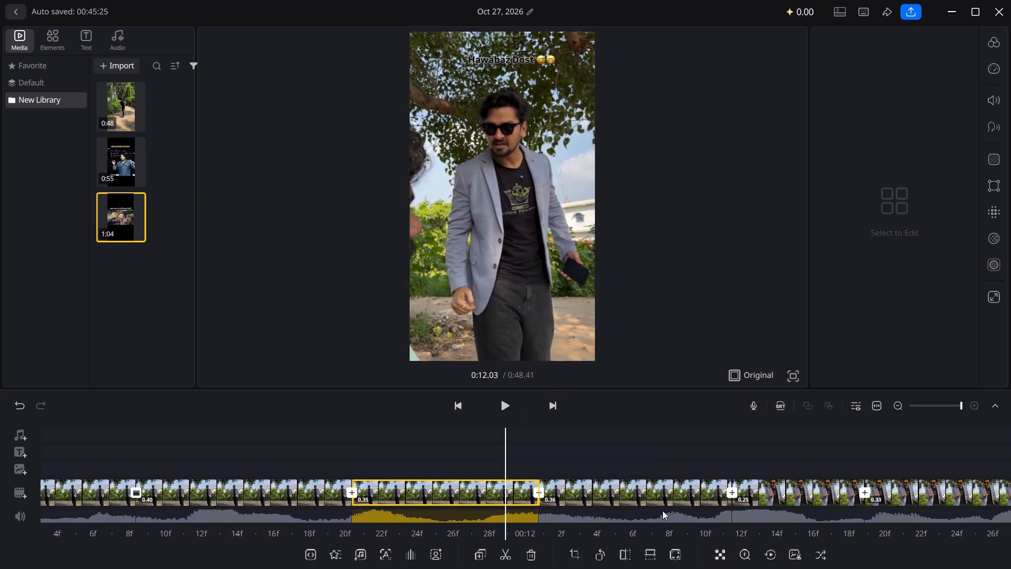
left_click(733, 489)
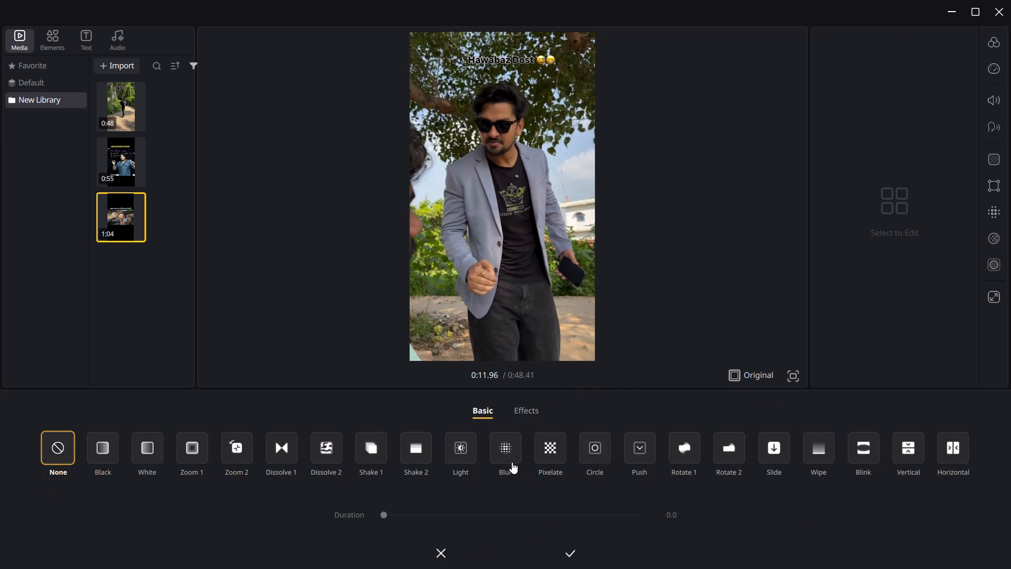
left_click(375, 454)
left_click_drag(497, 514, 542, 513)
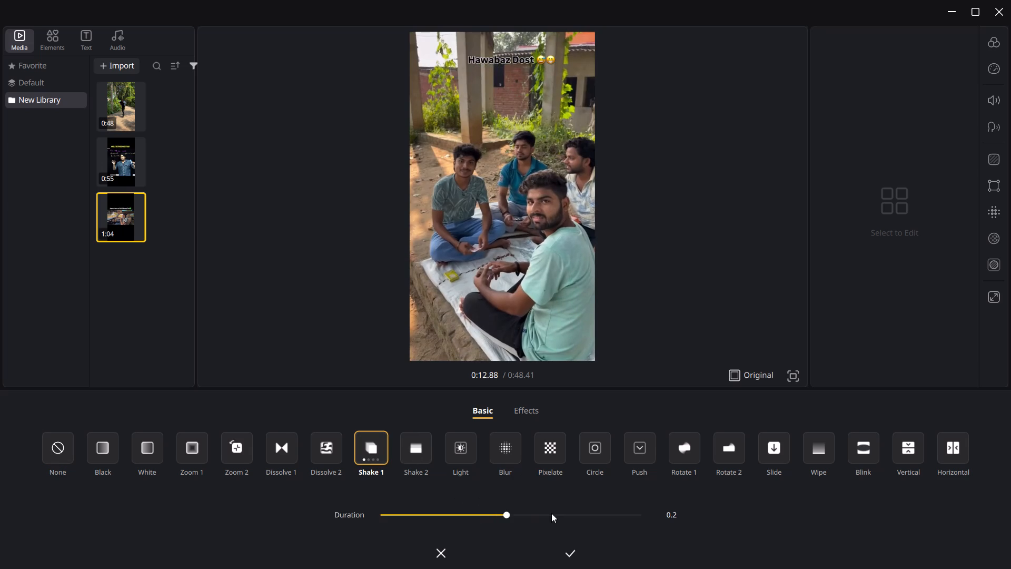
left_click(568, 556)
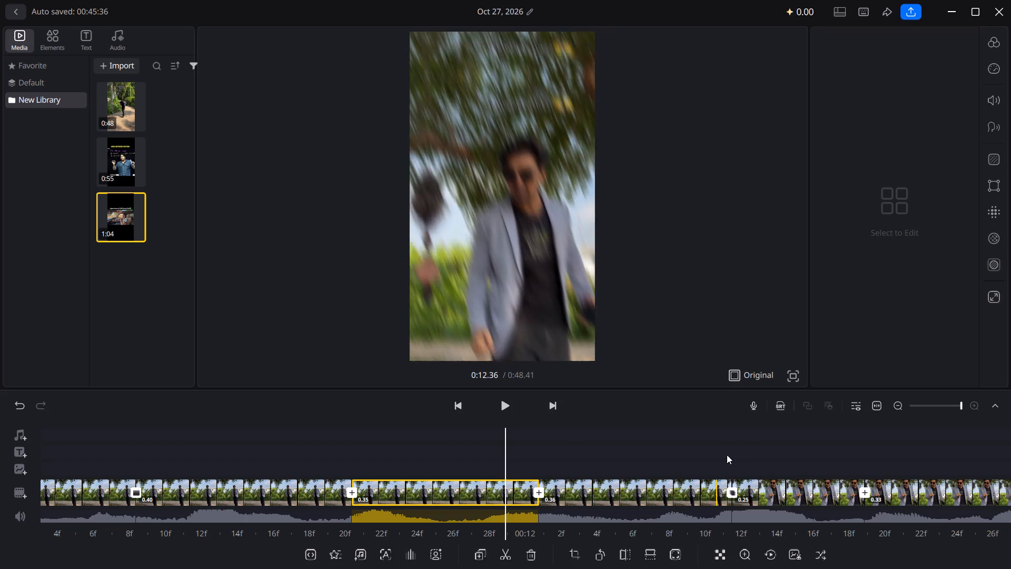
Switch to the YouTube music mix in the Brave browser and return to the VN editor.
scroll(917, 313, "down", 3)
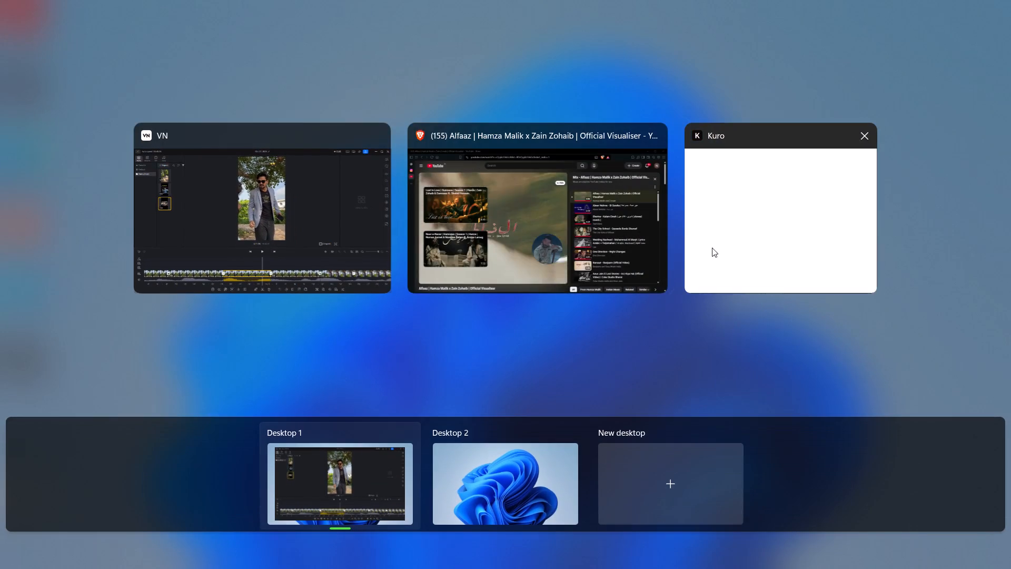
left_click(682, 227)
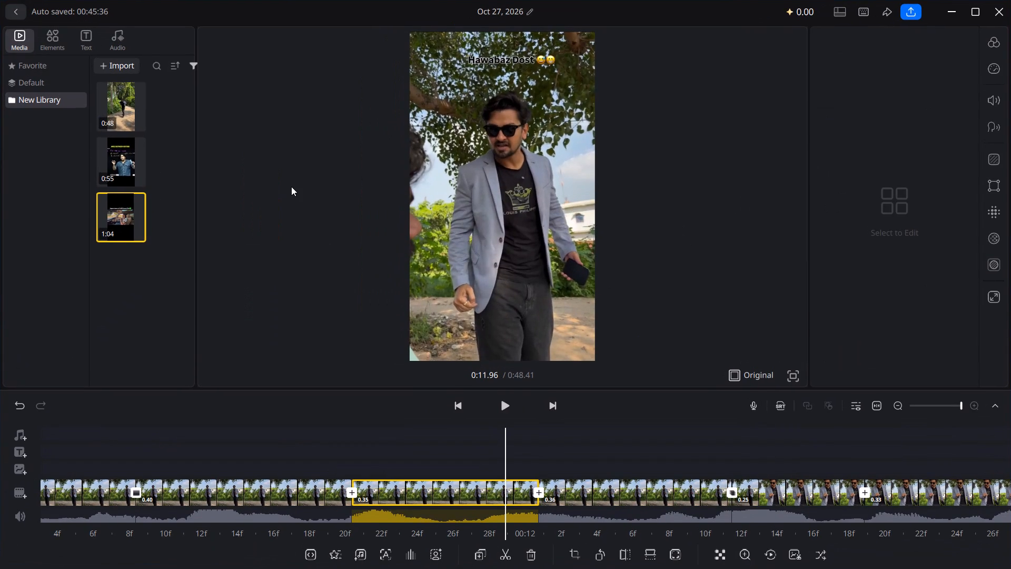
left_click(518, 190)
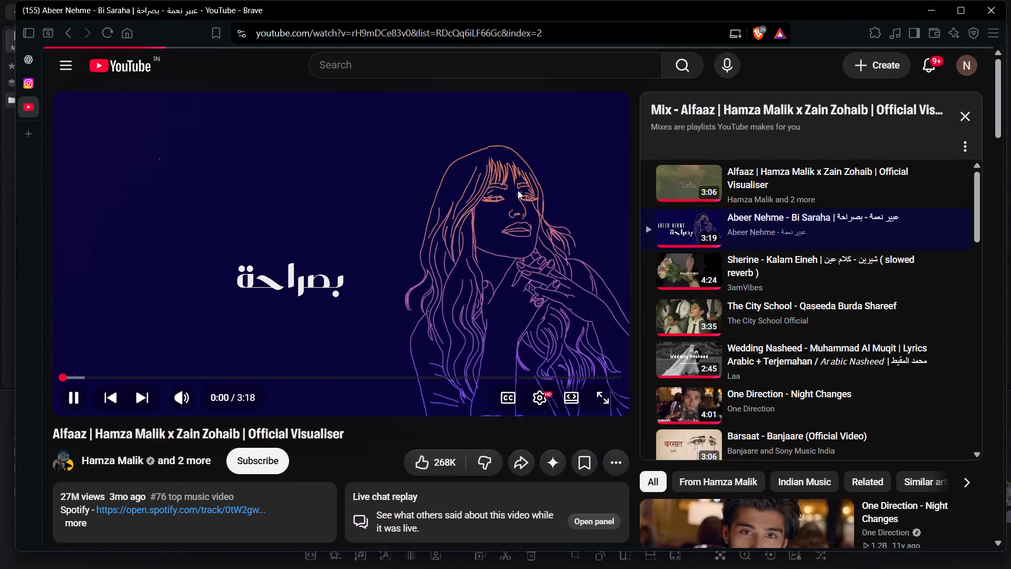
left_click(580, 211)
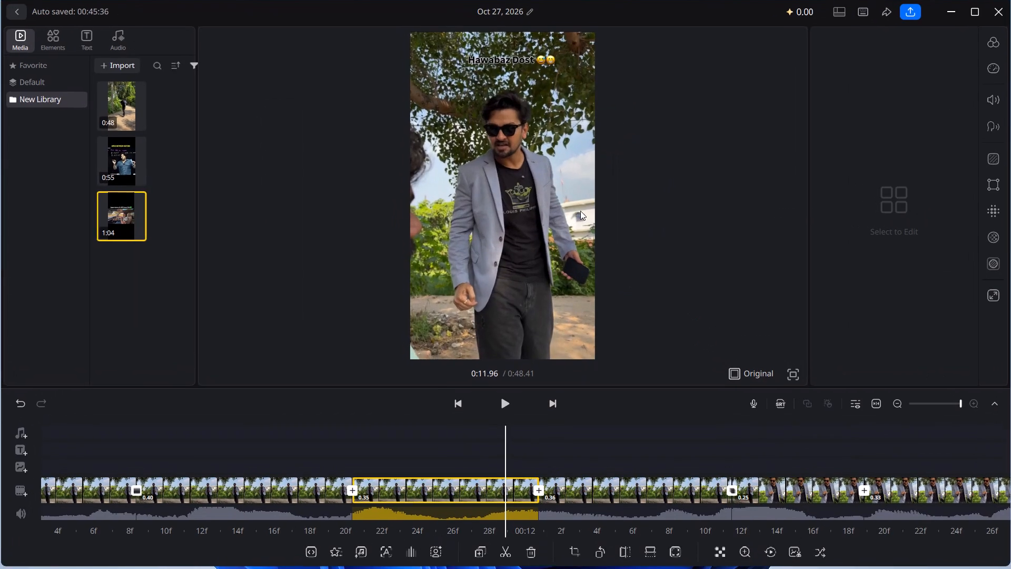
Apply the Shake 2 transition at the cut between the 0.33 and 0.27 segments just before 13 s.
left_click_drag(748, 469, 740, 468)
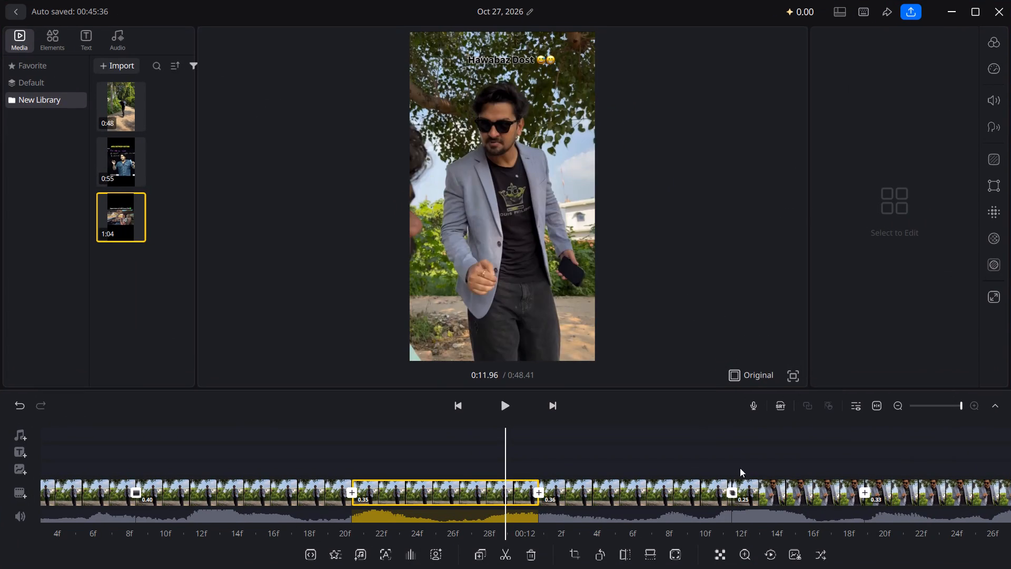
left_click_drag(740, 468, 504, 477)
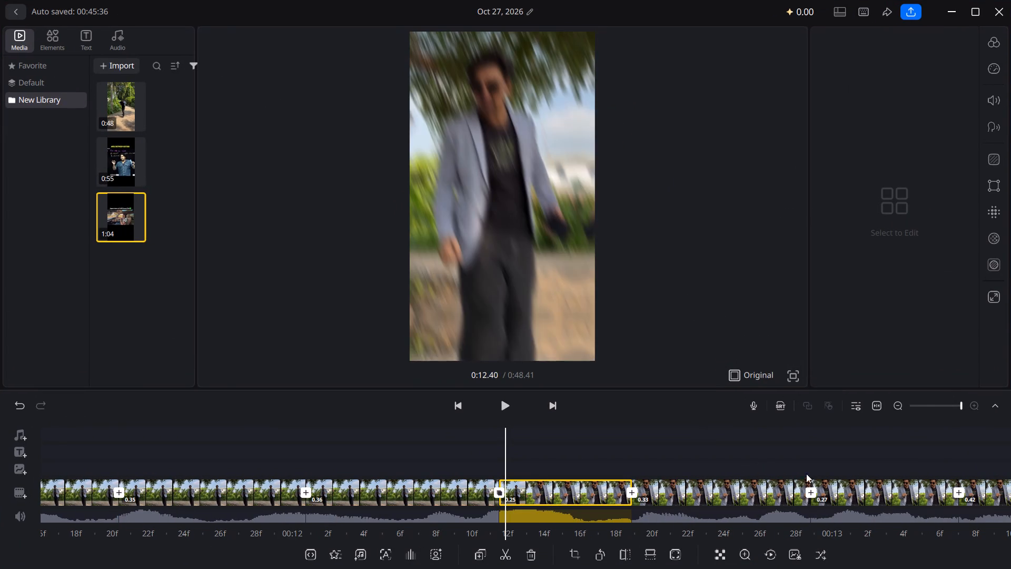
left_click(811, 487)
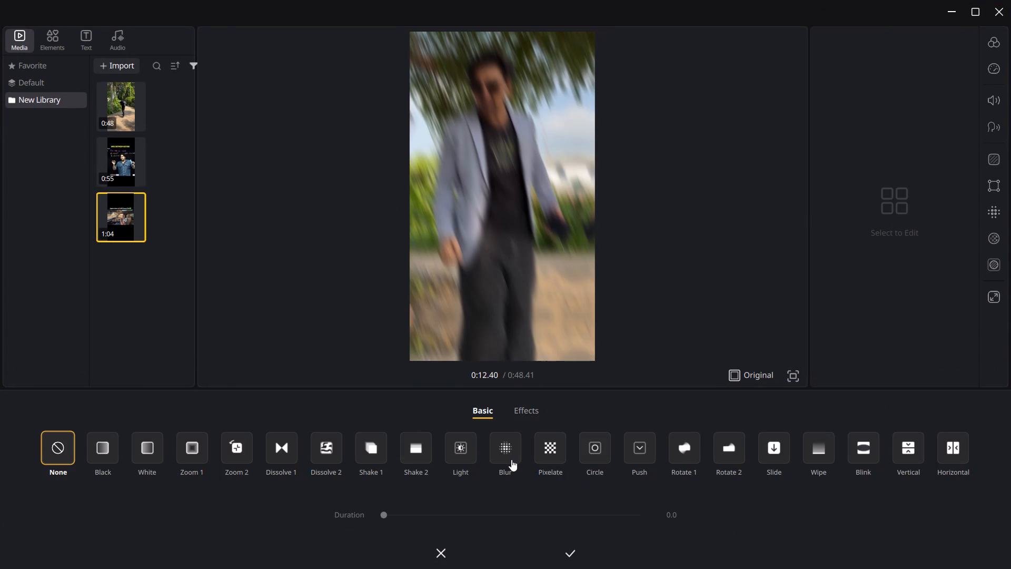
left_click(424, 456)
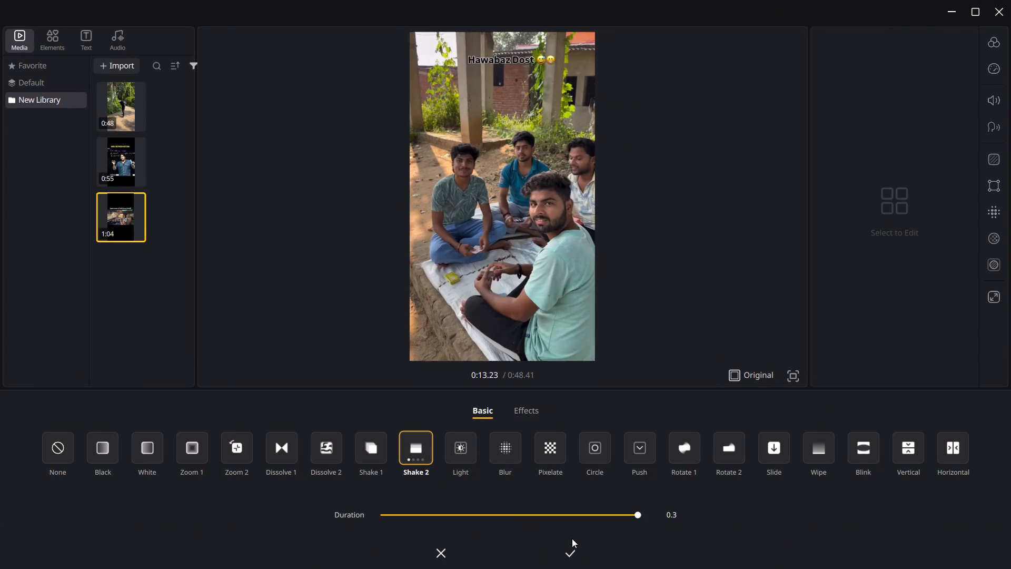
left_click(571, 554)
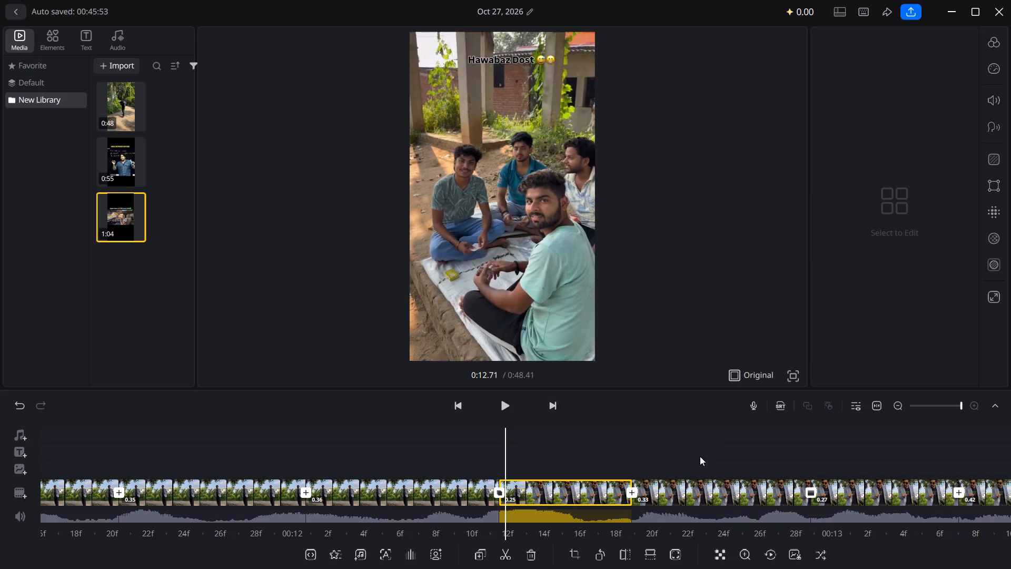
Apply the Shake 1 transition at the cut between the 0.42 and 0.43 segments near 13.6 s.
left_click_drag(715, 440, 521, 448)
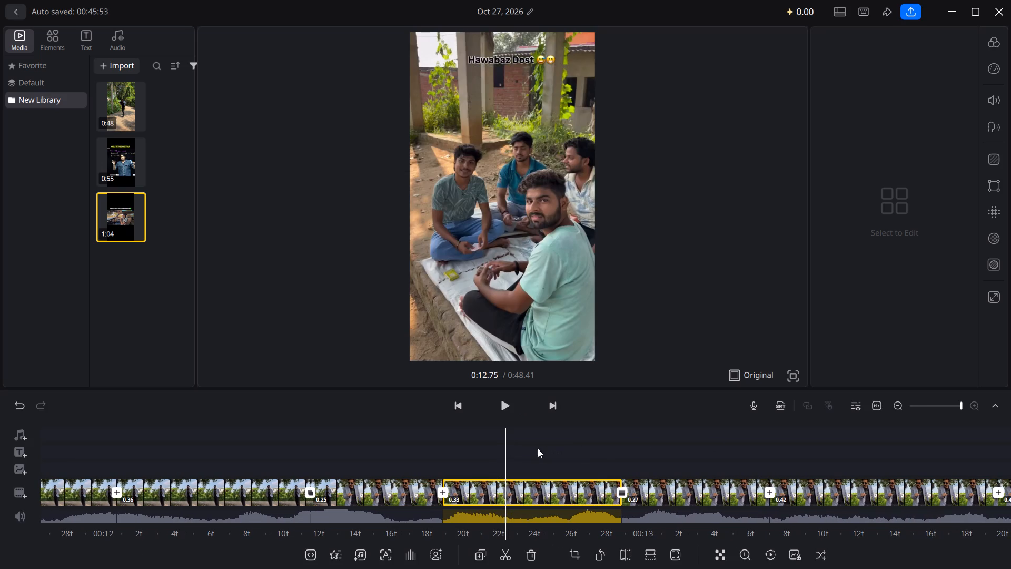
left_click_drag(603, 447, 444, 454)
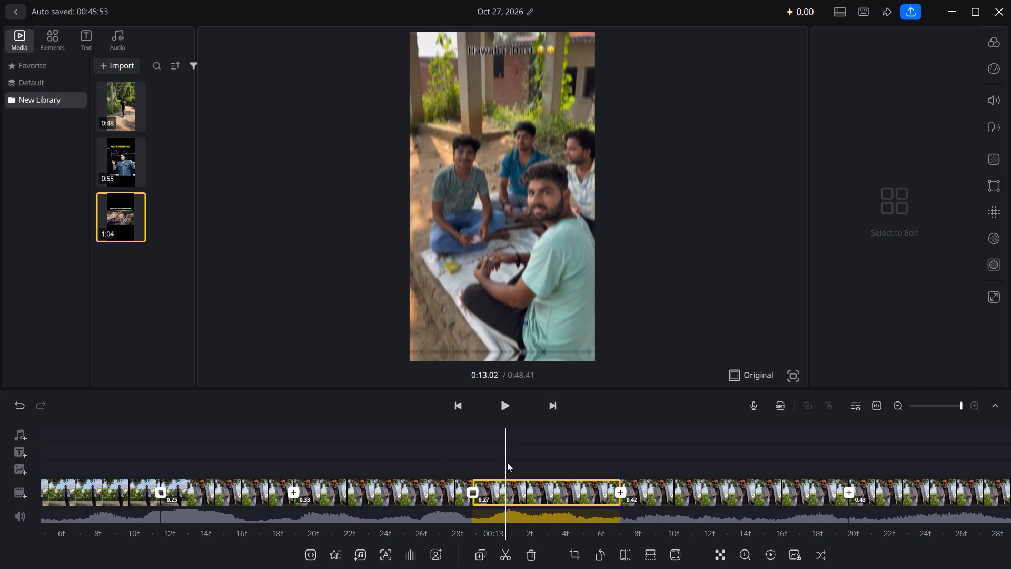
left_click_drag(725, 455, 516, 456)
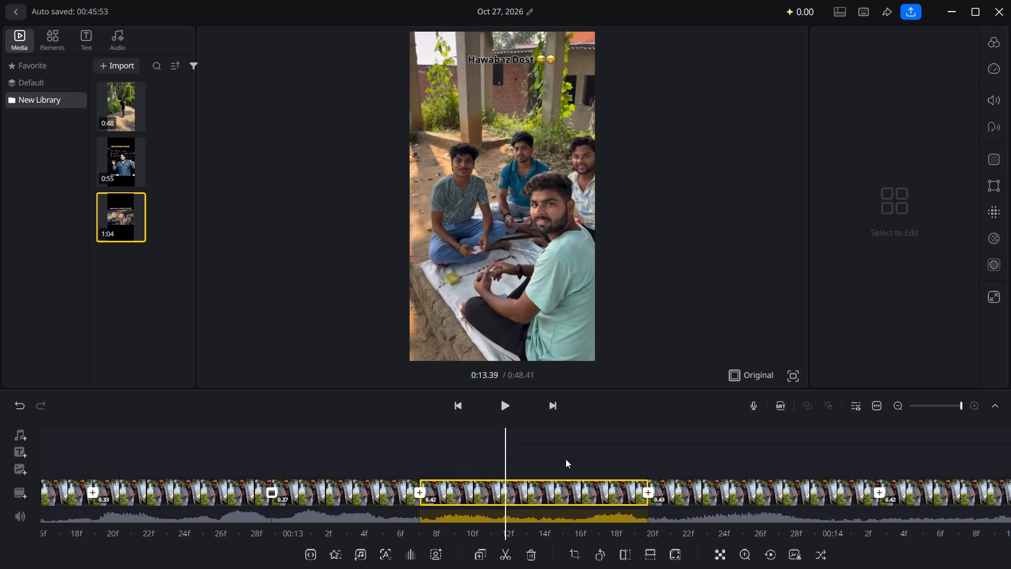
left_click(645, 489)
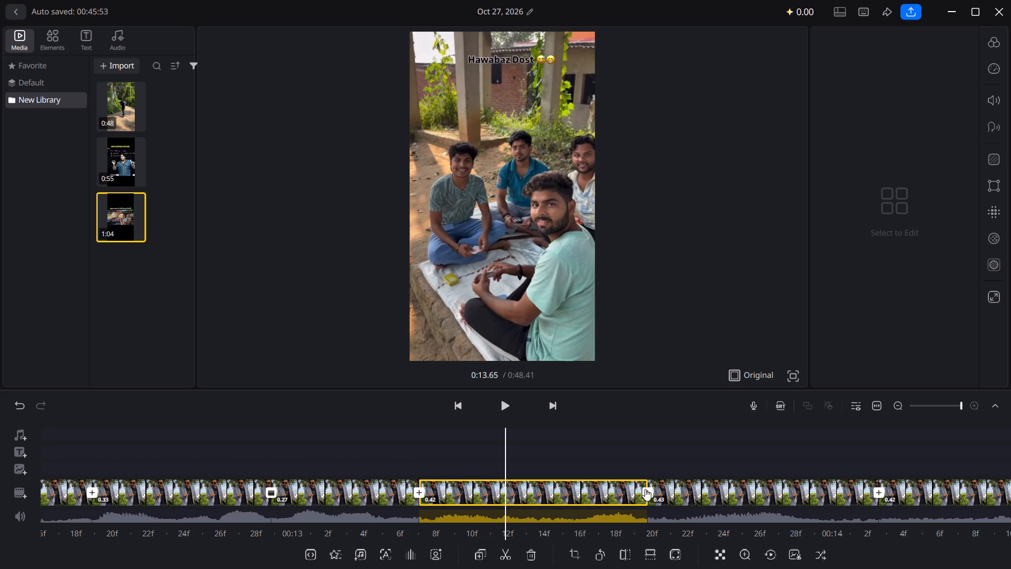
left_click(373, 458)
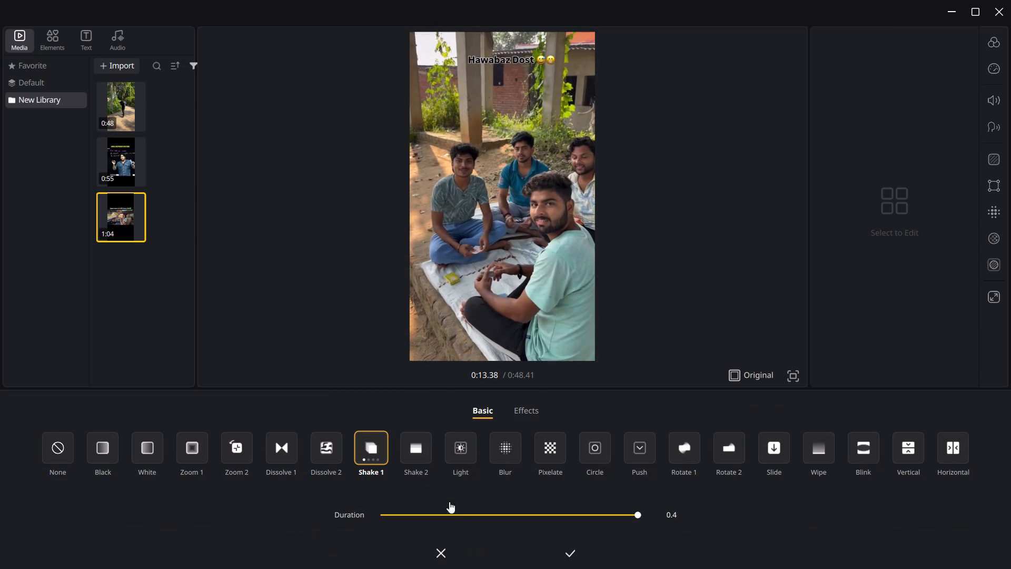
left_click(568, 551)
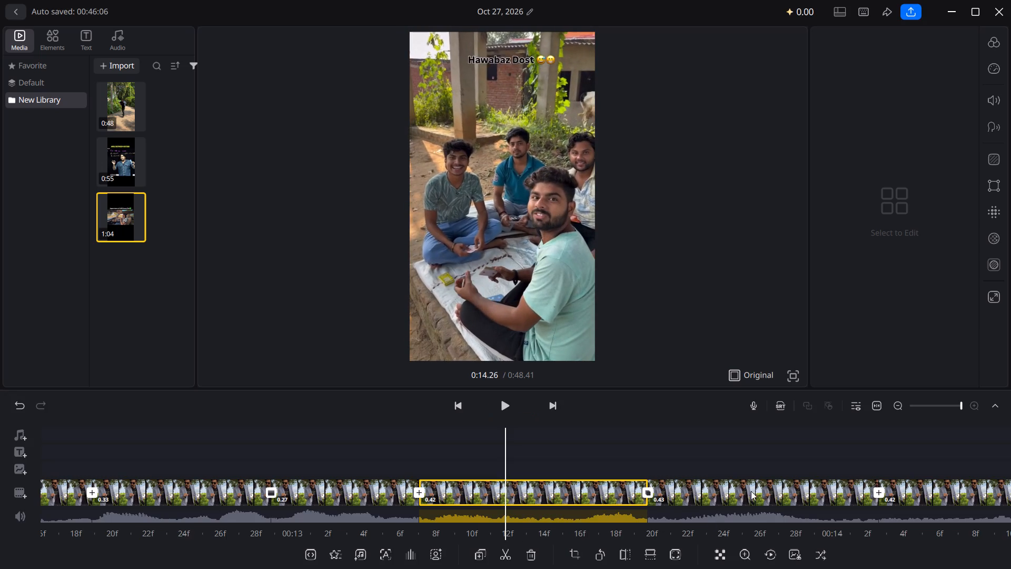
Apply the Shake 1 transition at the cut between the two adjacent 0.42 segments near 14.5 s.
left_click_drag(788, 440, 577, 449)
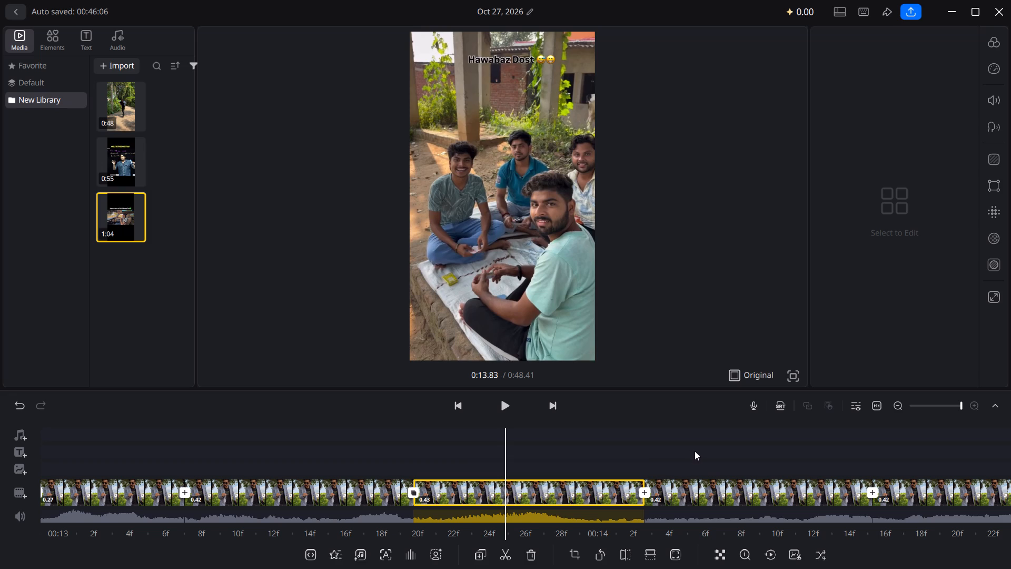
left_click_drag(770, 460, 654, 459)
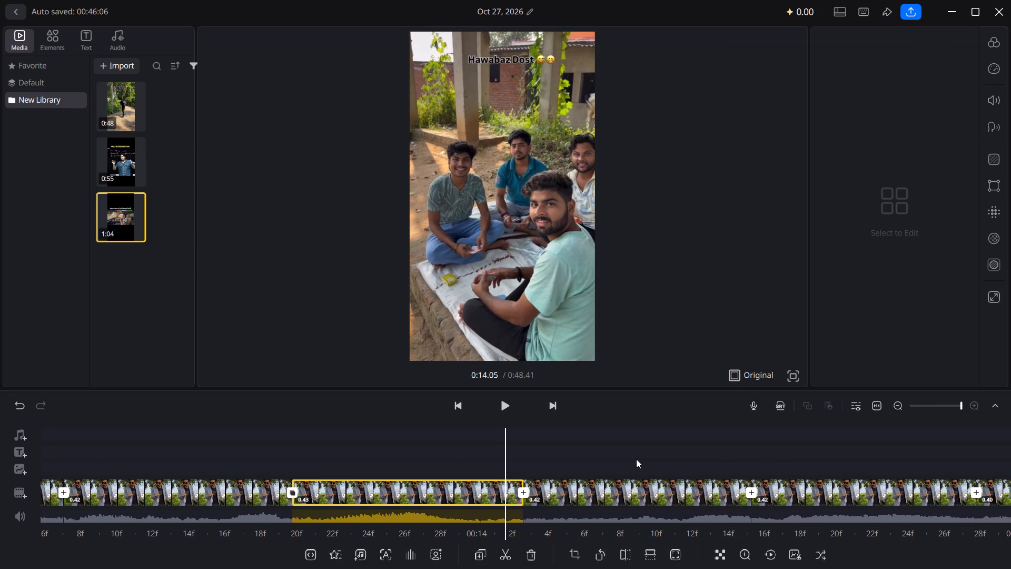
left_click(752, 486)
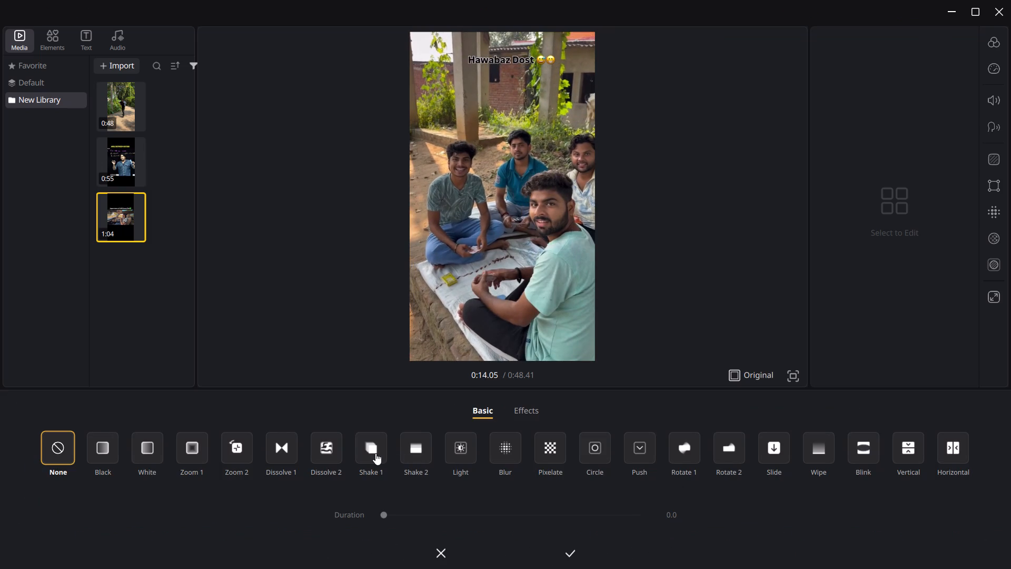
left_click(375, 453)
left_click(572, 559)
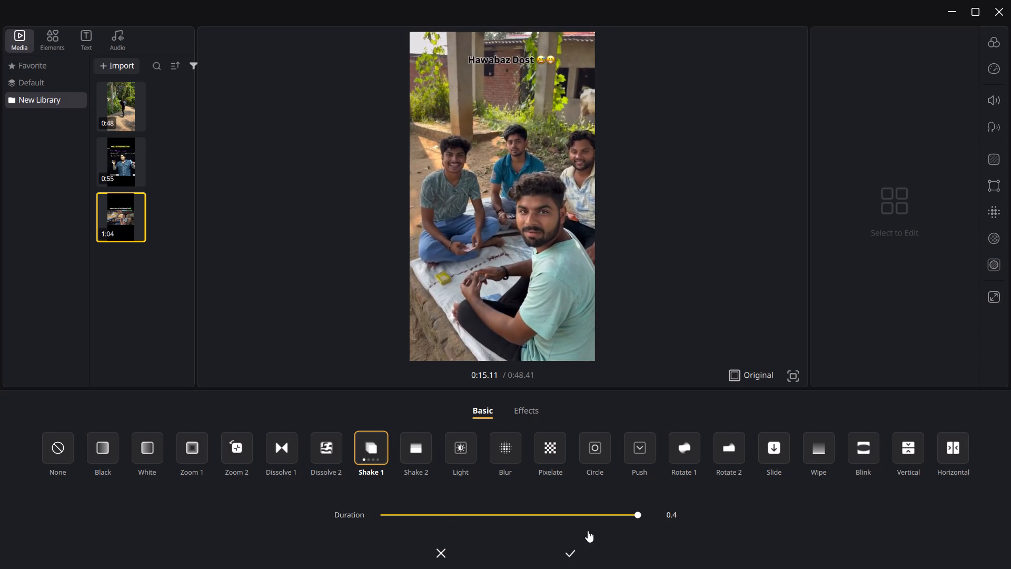
Apply the Light transition at the cut between the 0.40 and 0.45 segments near 15.3 s.
left_click_drag(659, 458, 473, 472)
left_click_drag(584, 481, 439, 487)
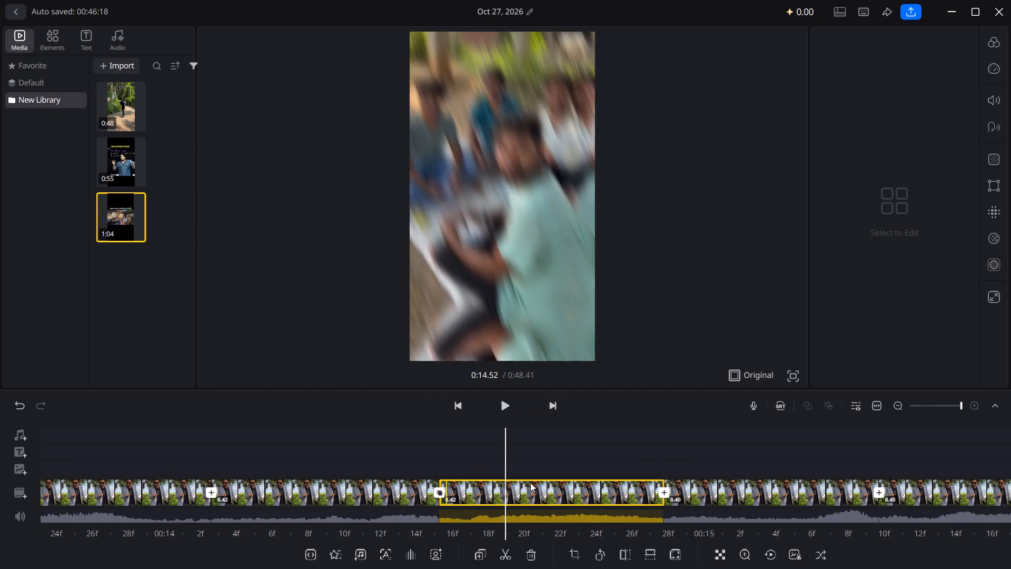
left_click(877, 488)
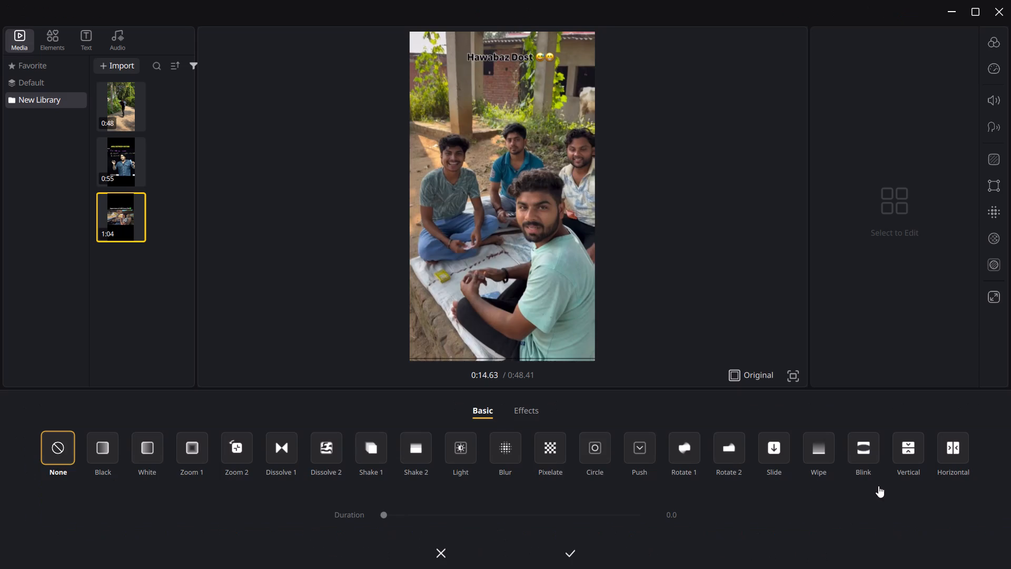
left_click(464, 446)
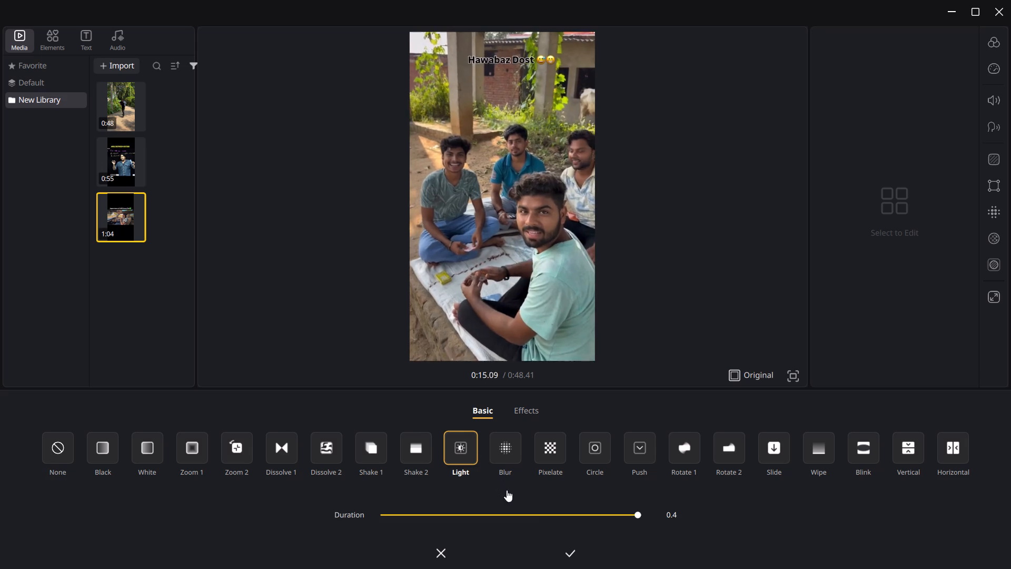
left_click(564, 551)
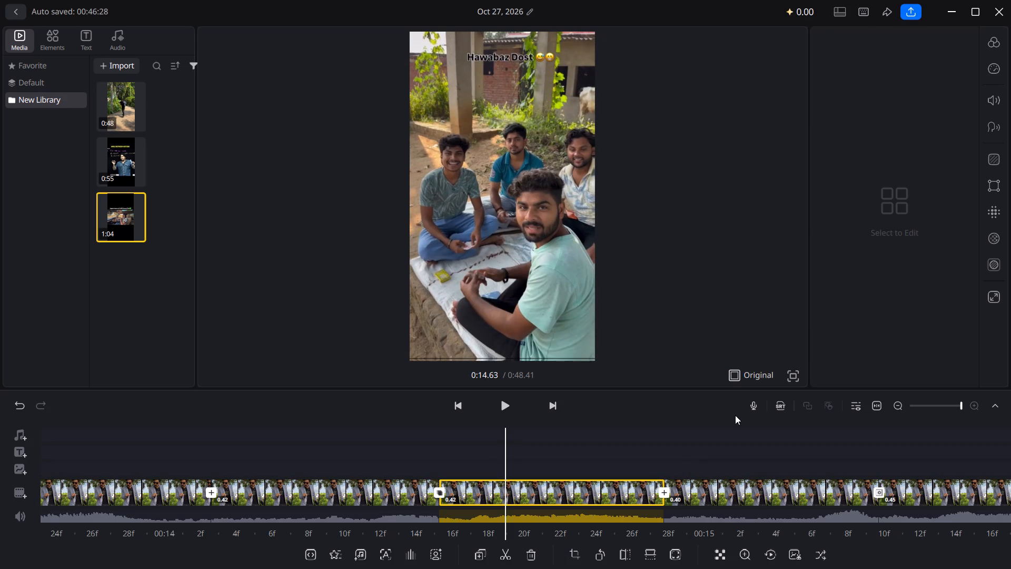
Apply the Shake 2 transition at the cut between the 0.42 and 0.47 segments just after 16 s.
left_click_drag(735, 415, 477, 435)
left_click_drag(594, 444, 427, 448)
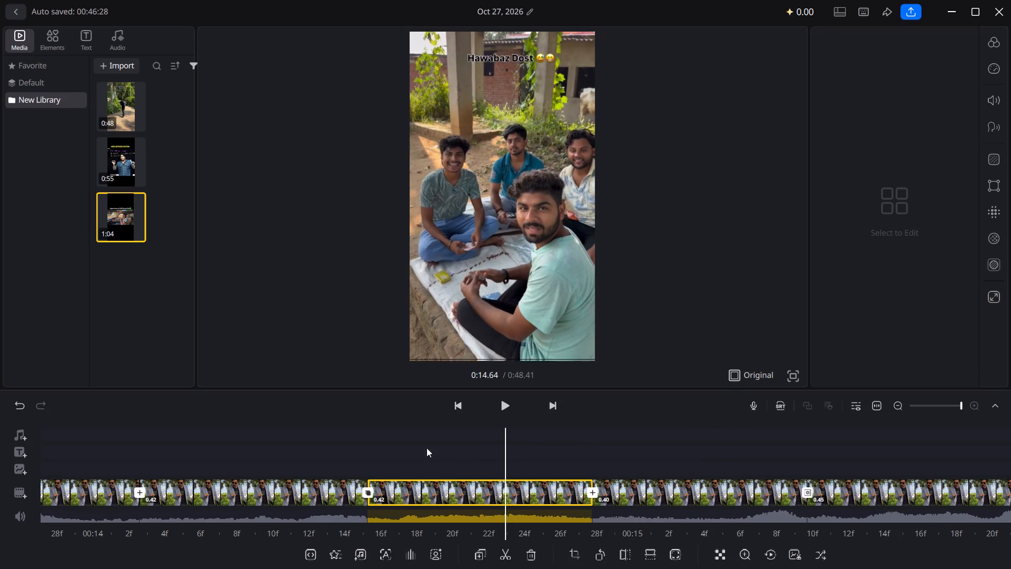
left_click_drag(427, 448, 393, 448)
left_click_drag(609, 449, 364, 459)
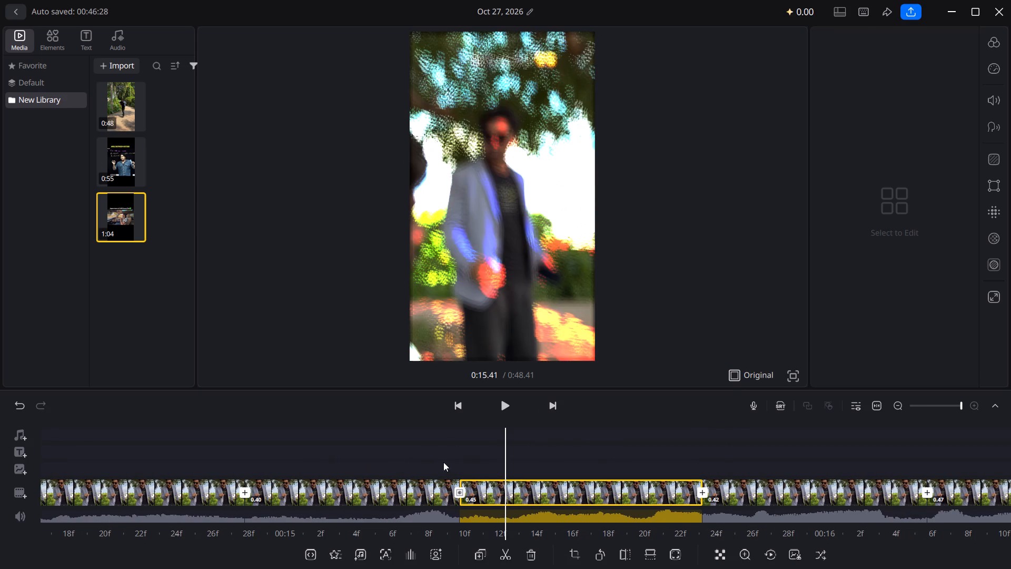
left_click_drag(672, 458, 434, 463)
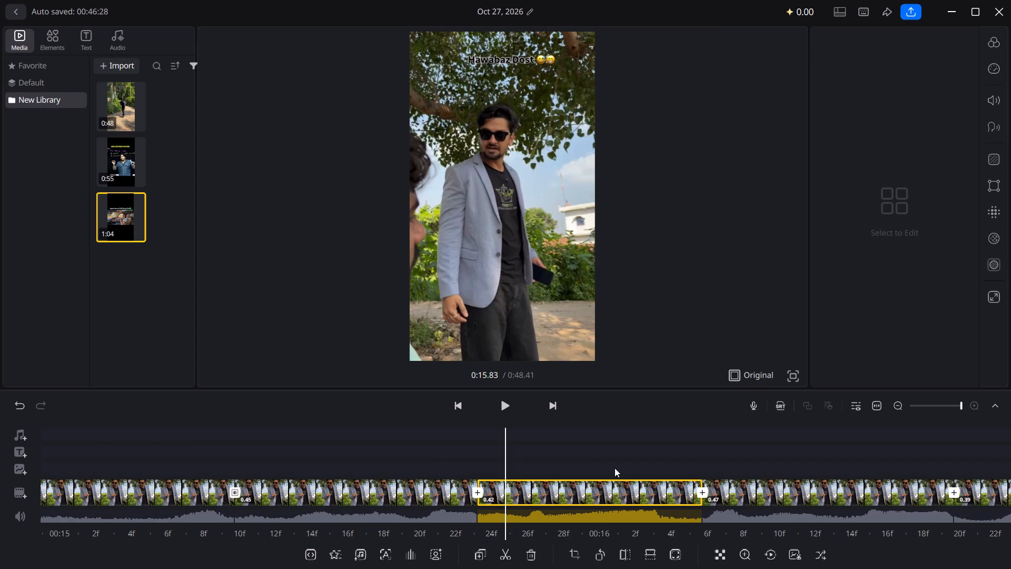
left_click(700, 489)
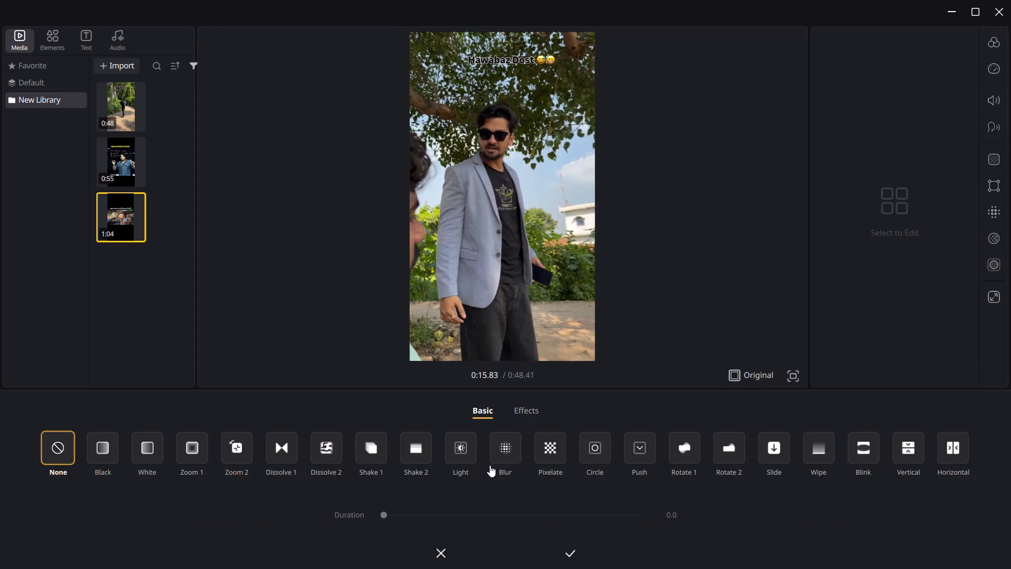
left_click(420, 448)
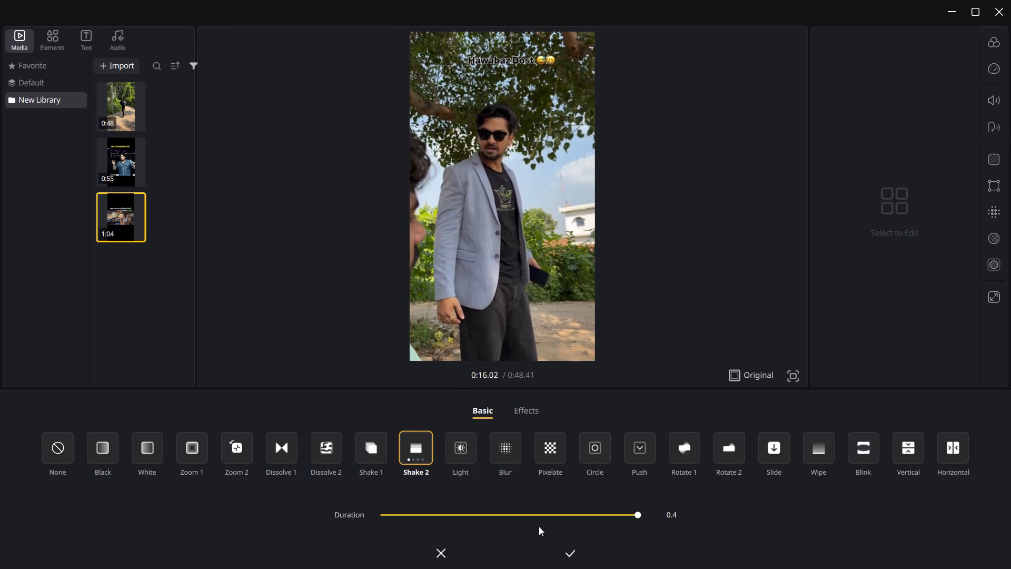
left_click(574, 550)
Apply the Push transition at the cut between the 0.39 and 0.35 segments near 17.1 s.
left_click_drag(737, 452, 729, 455)
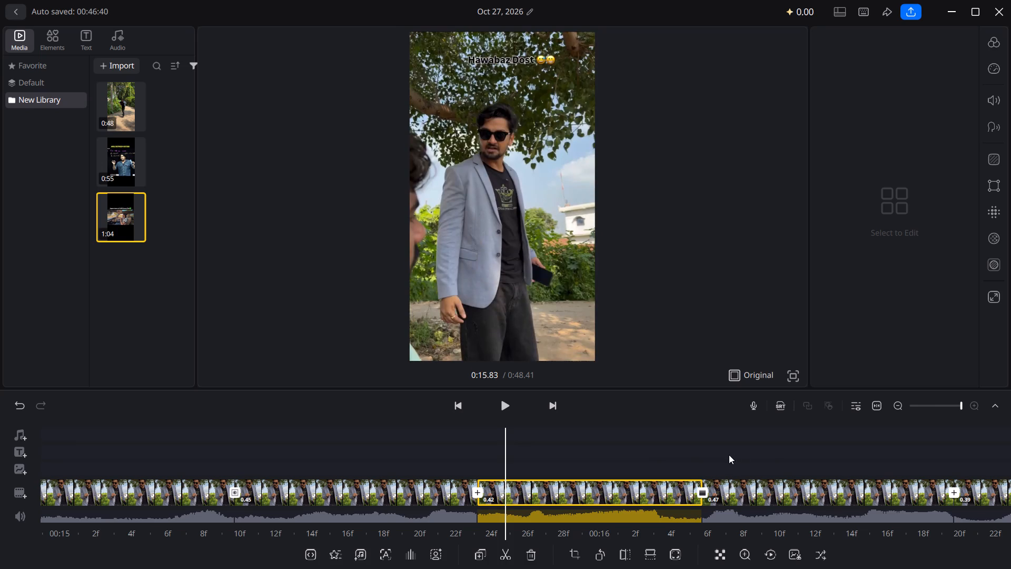
left_click_drag(729, 455, 462, 457)
left_click_drag(691, 447, 476, 458)
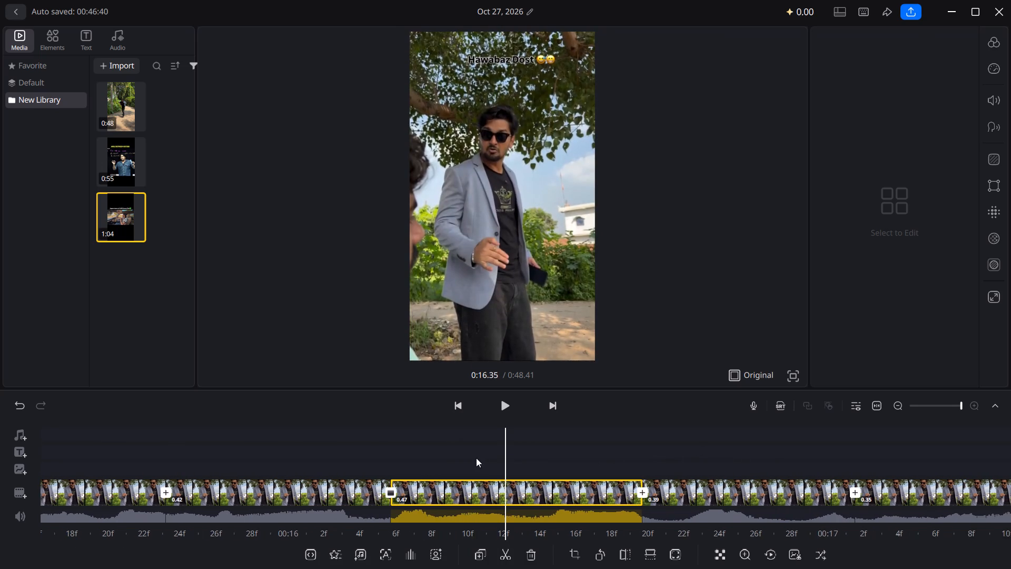
left_click_drag(476, 458, 408, 465)
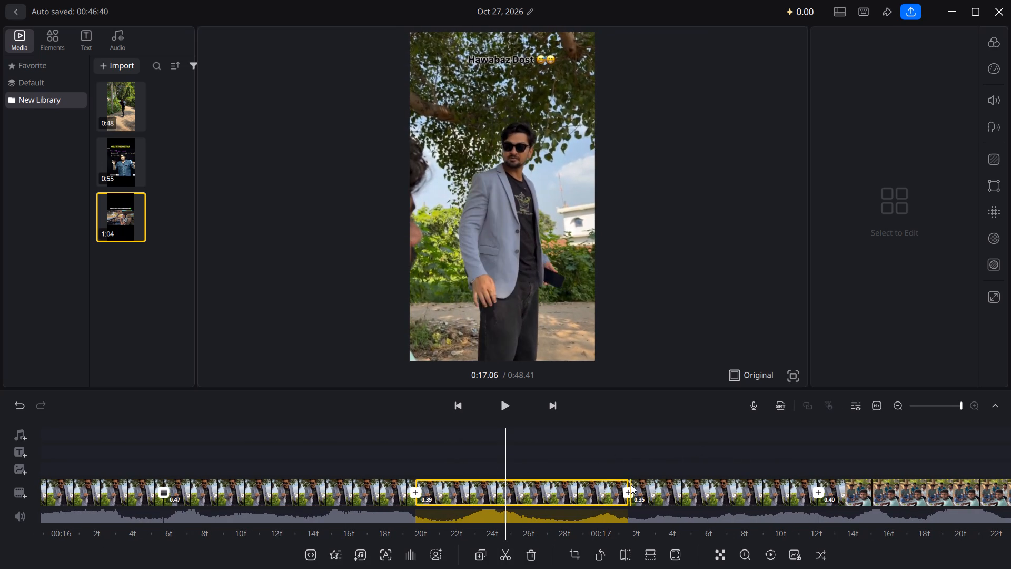
left_click(631, 485)
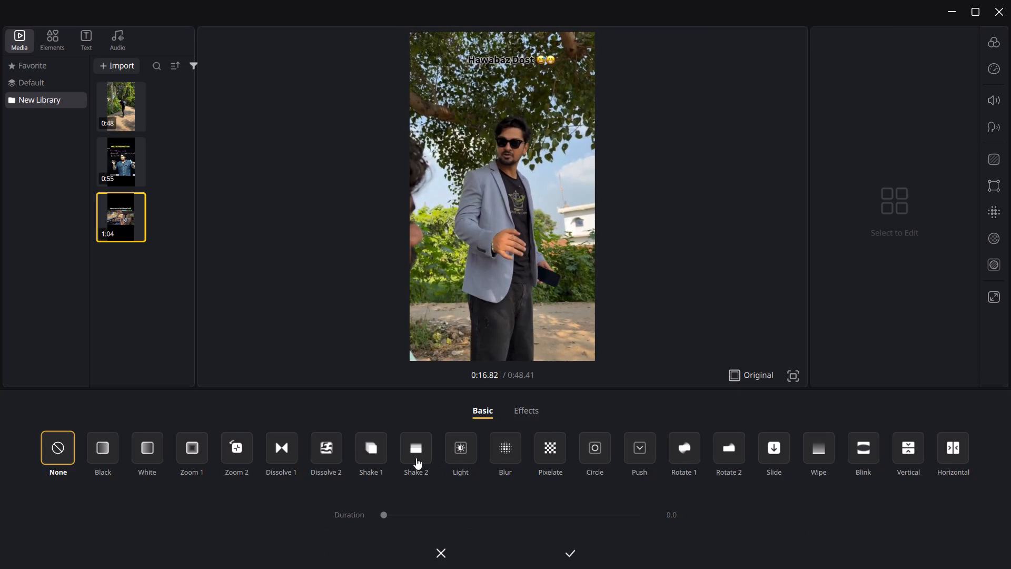
left_click(416, 458)
left_click(475, 452)
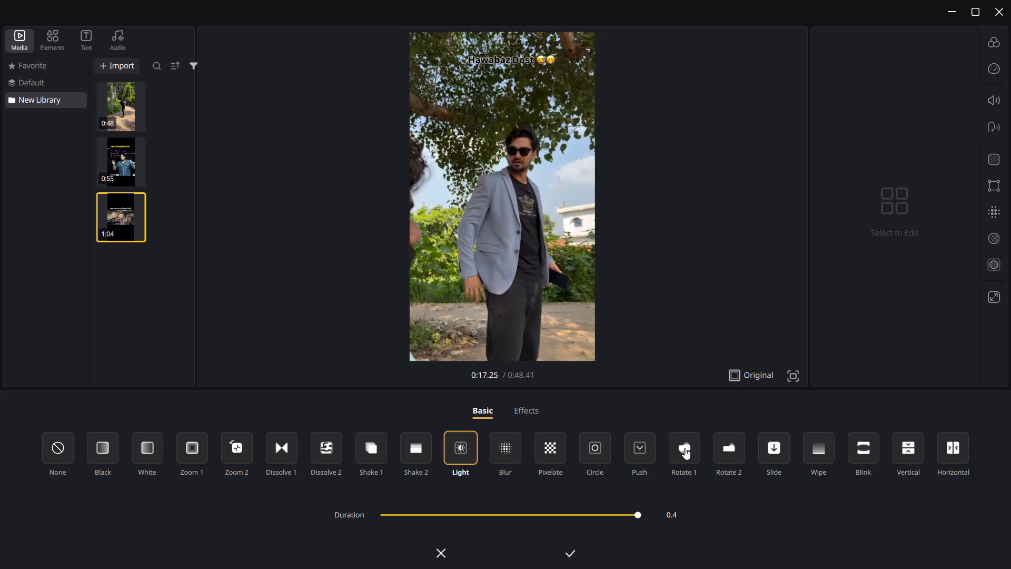
left_click(686, 448)
left_click(639, 452)
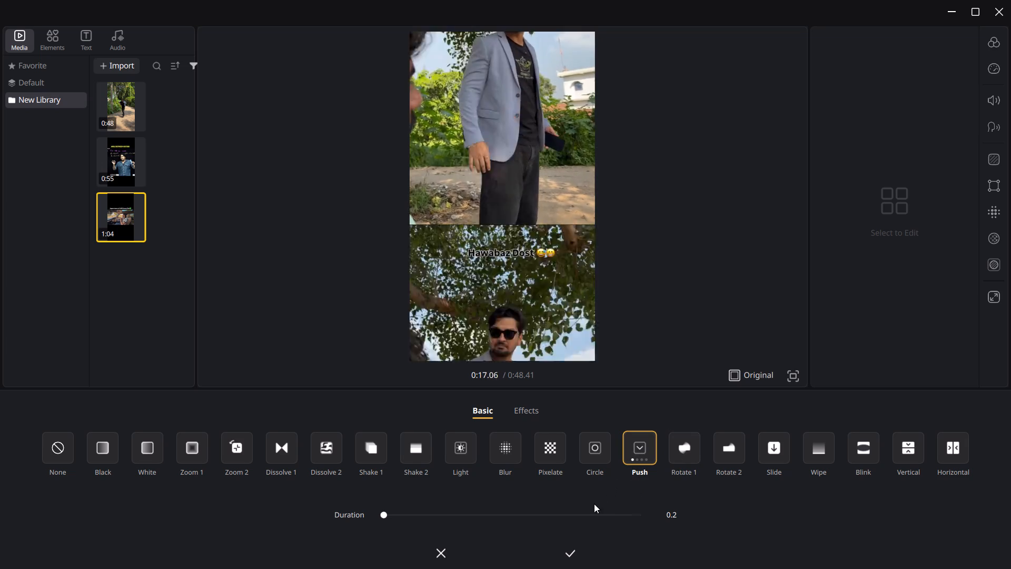
left_click(568, 554)
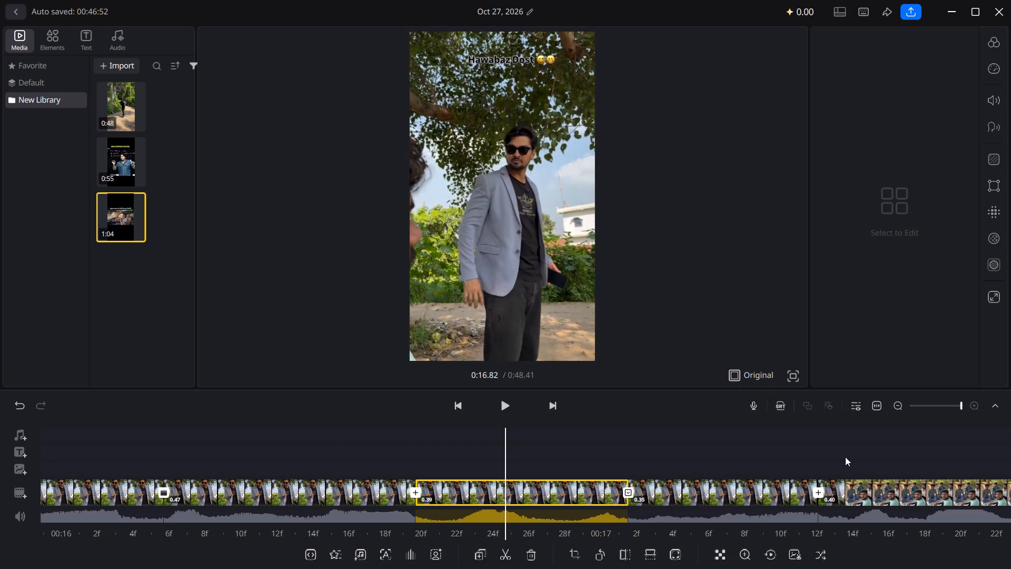
Apply the Rotate 1 transition at the cut between the 0.46 and 0.50 segments near 24.9 s.
left_click_drag(844, 459, 353, 474)
left_click_drag(706, 476, 247, 477)
left_click_drag(691, 484, 403, 474)
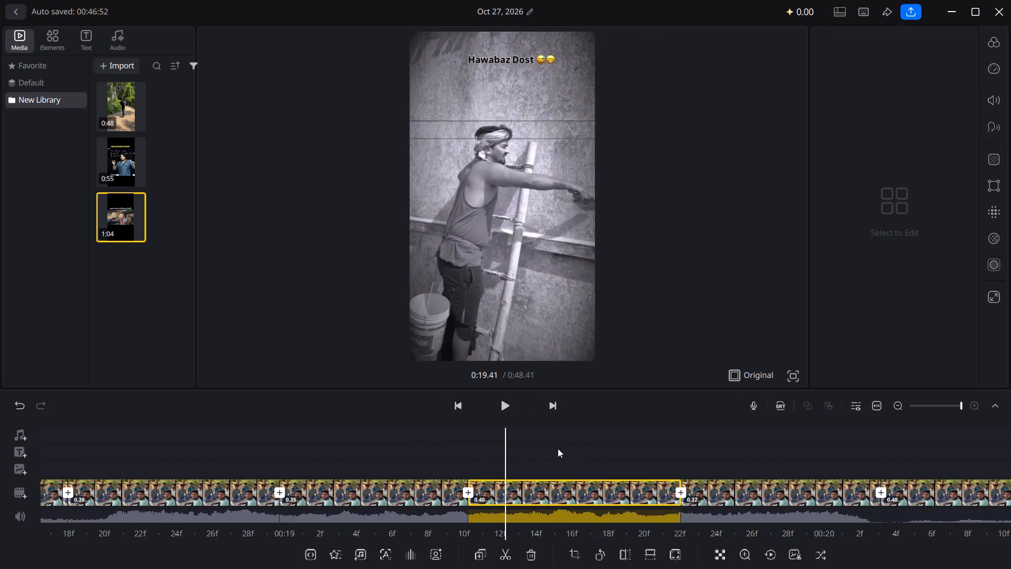
left_click_drag(763, 452, 212, 484)
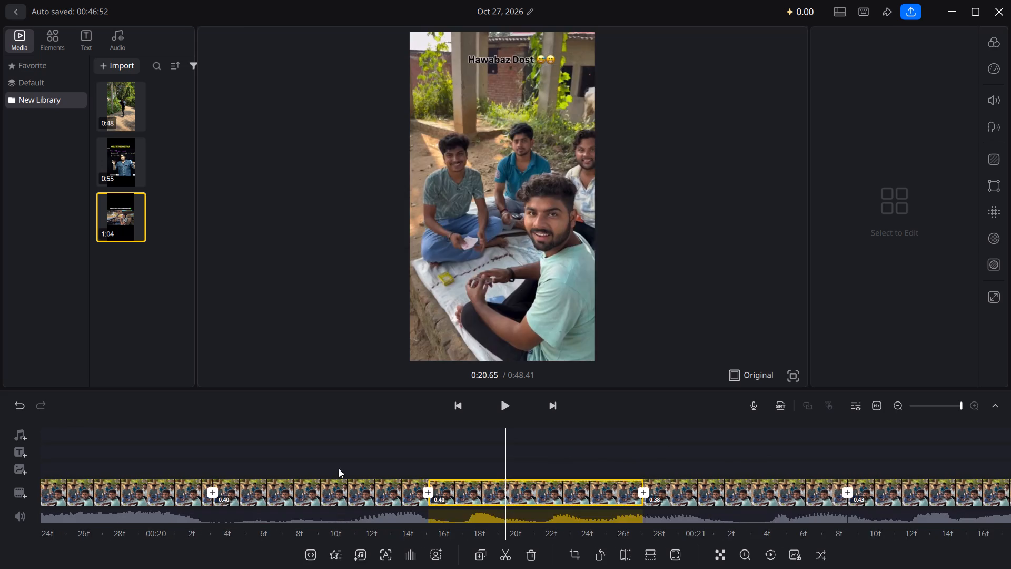
left_click_drag(533, 477, 306, 482)
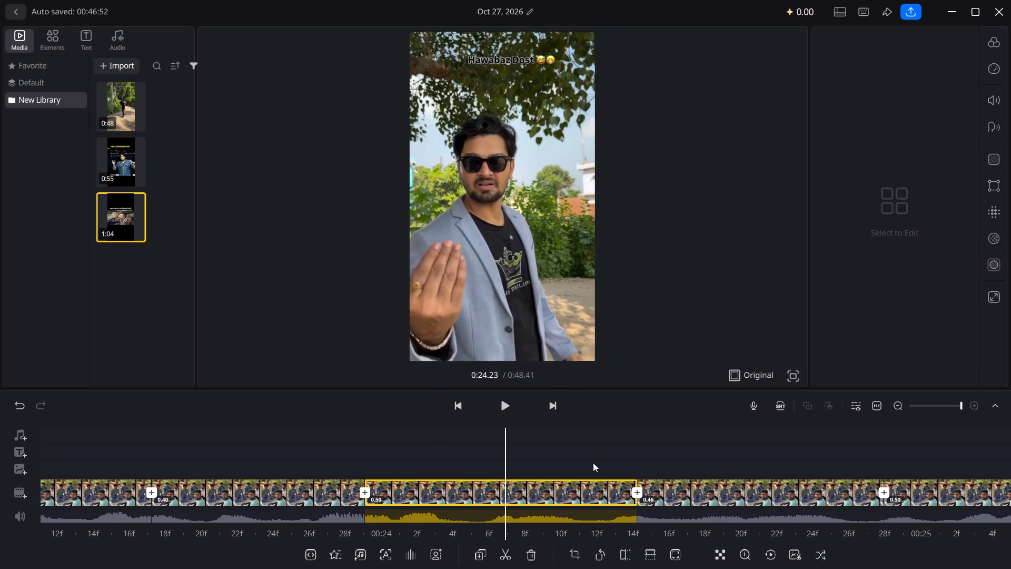
left_click_drag(592, 464, 506, 468)
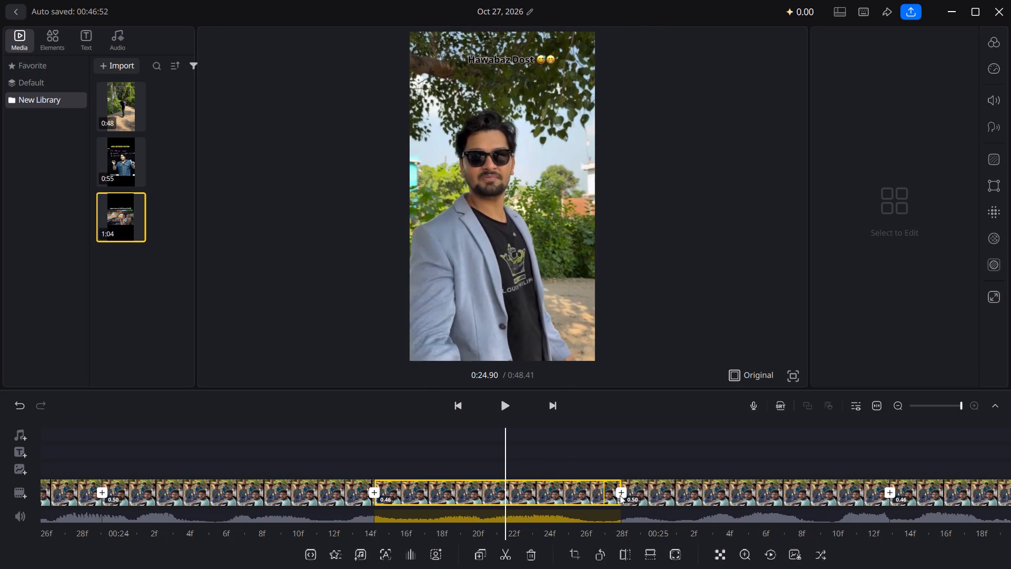
left_click(624, 487)
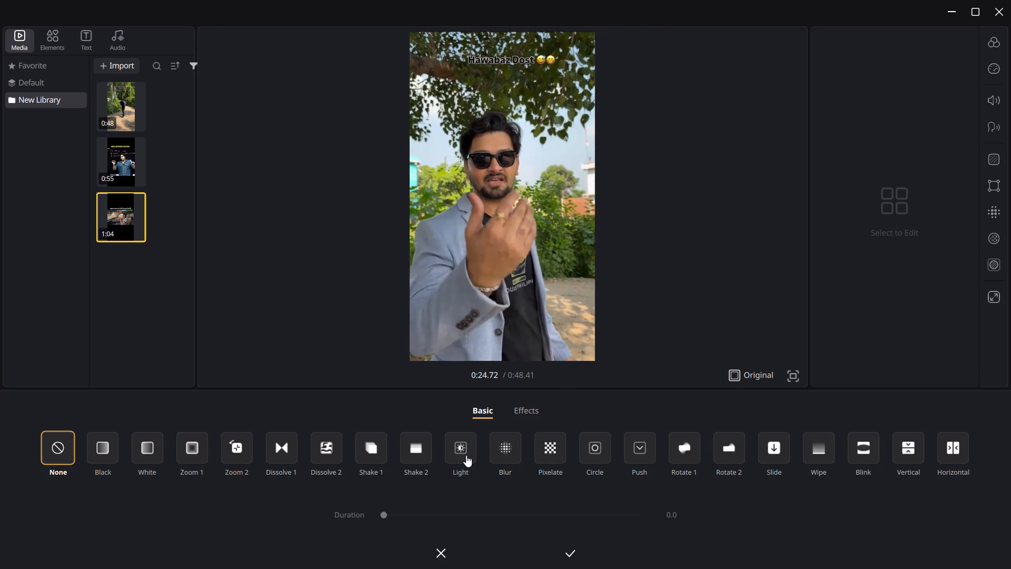
left_click(681, 438)
left_click(571, 550)
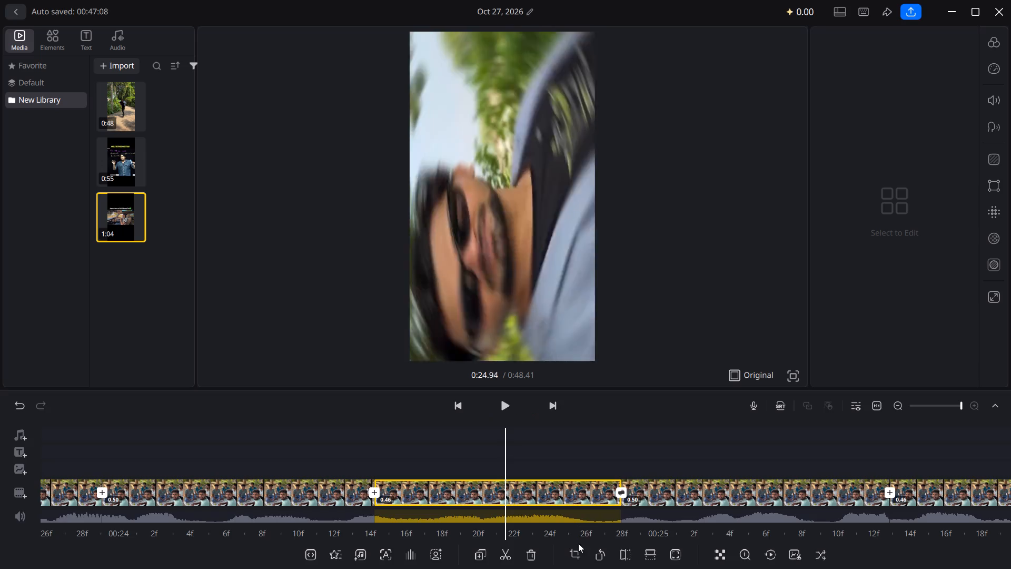
Apply the Shake 2 transition at the cut between the 0.46 and 0.40 segments near 25.9 s.
left_click_drag(503, 476, 350, 473)
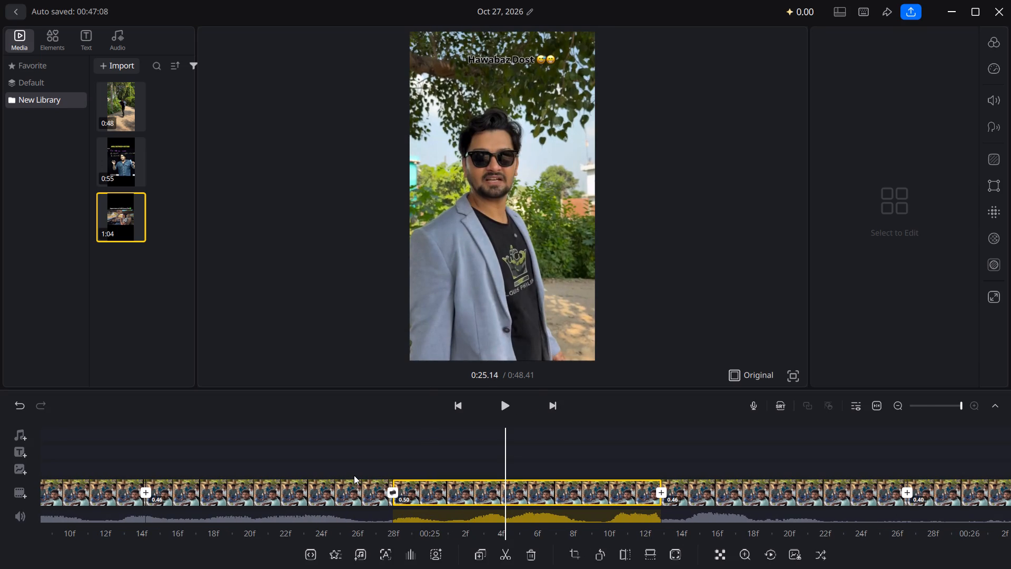
left_click_drag(678, 458, 369, 474)
left_click(643, 487)
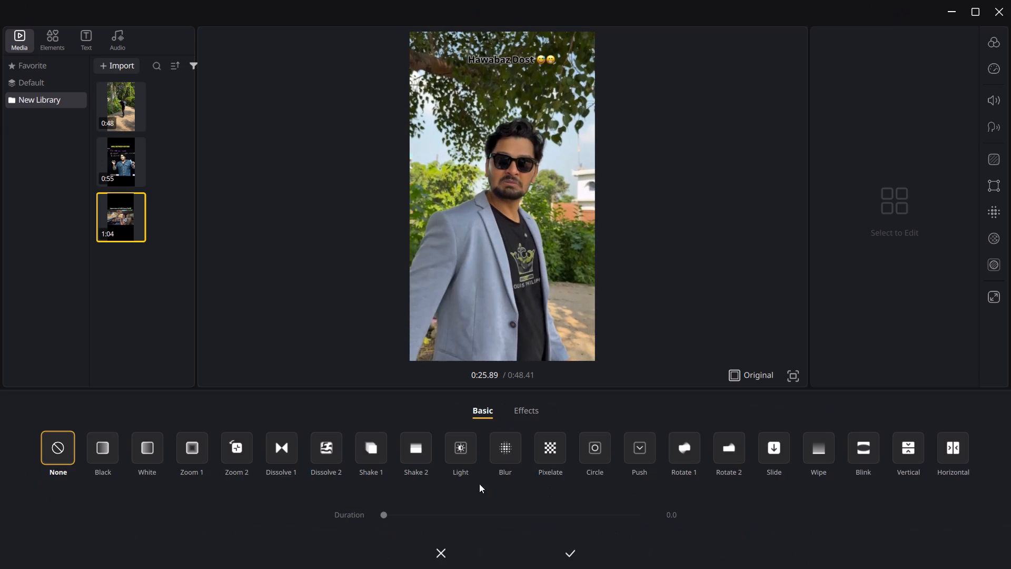
left_click(413, 451)
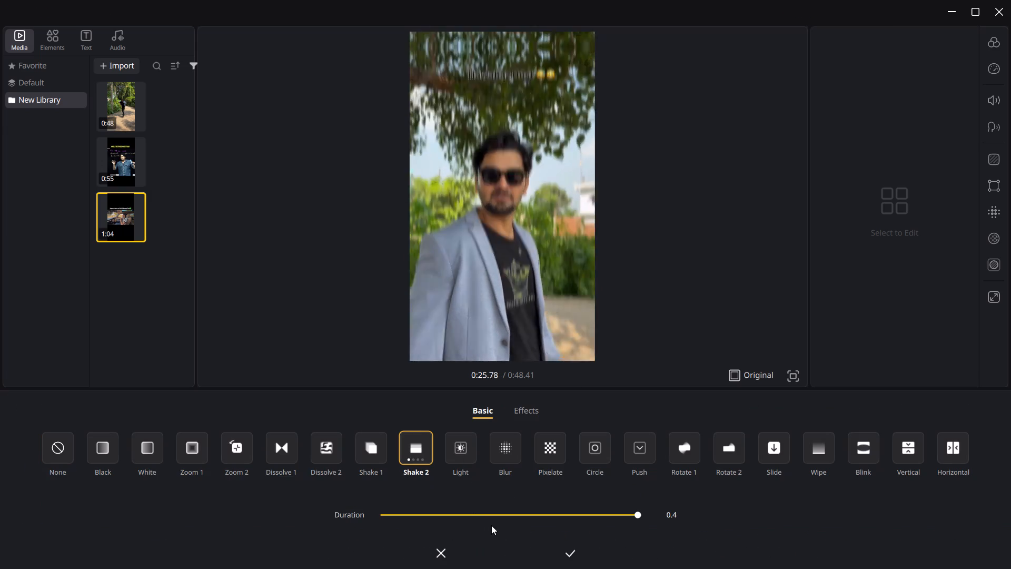
left_click(573, 553)
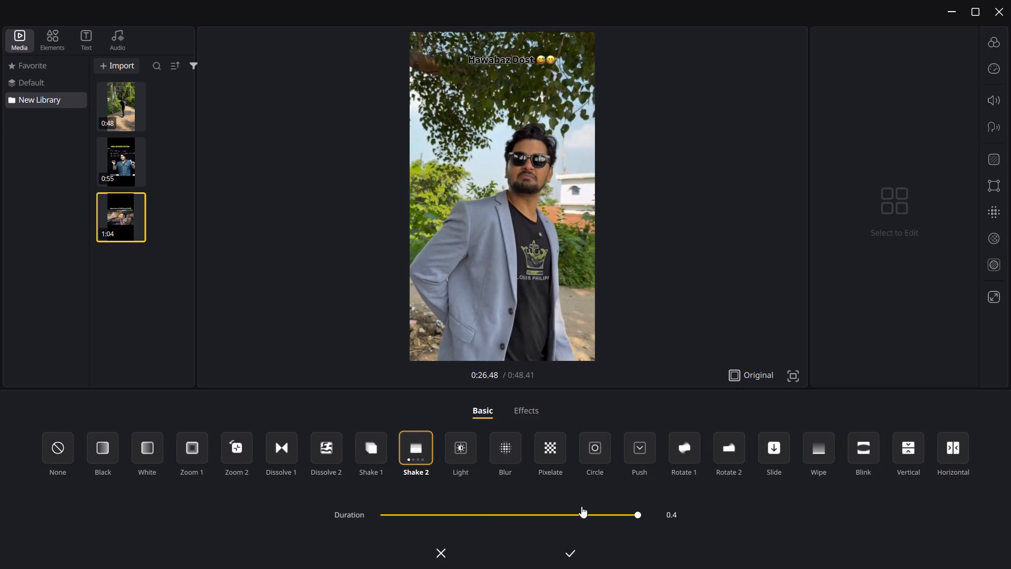
Apply the Shake 2 transition at the cut between the 0.40 and 0.45 segments near 28.3 s.
left_click_drag(670, 450, 238, 445)
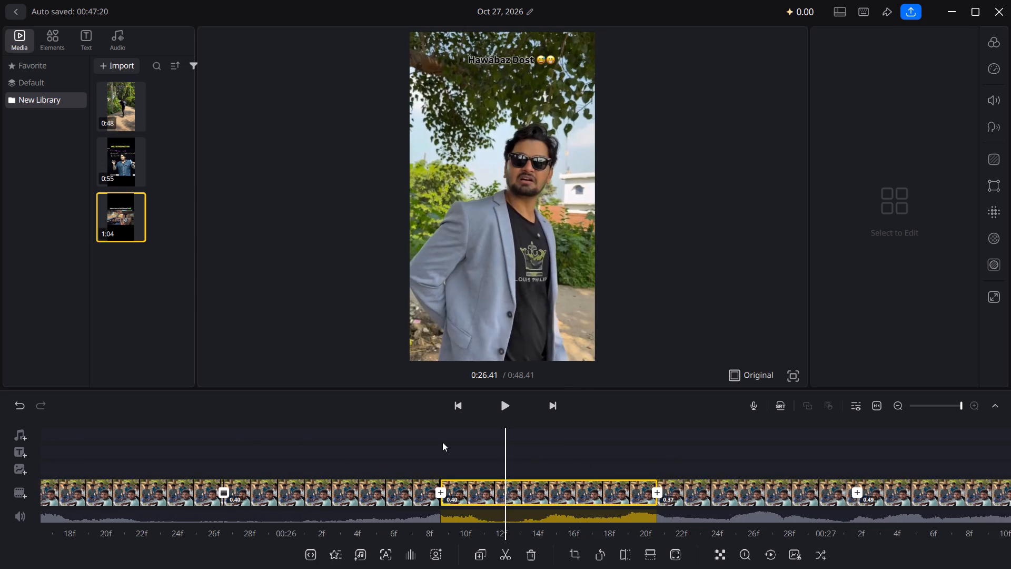
left_click_drag(544, 446, 215, 457)
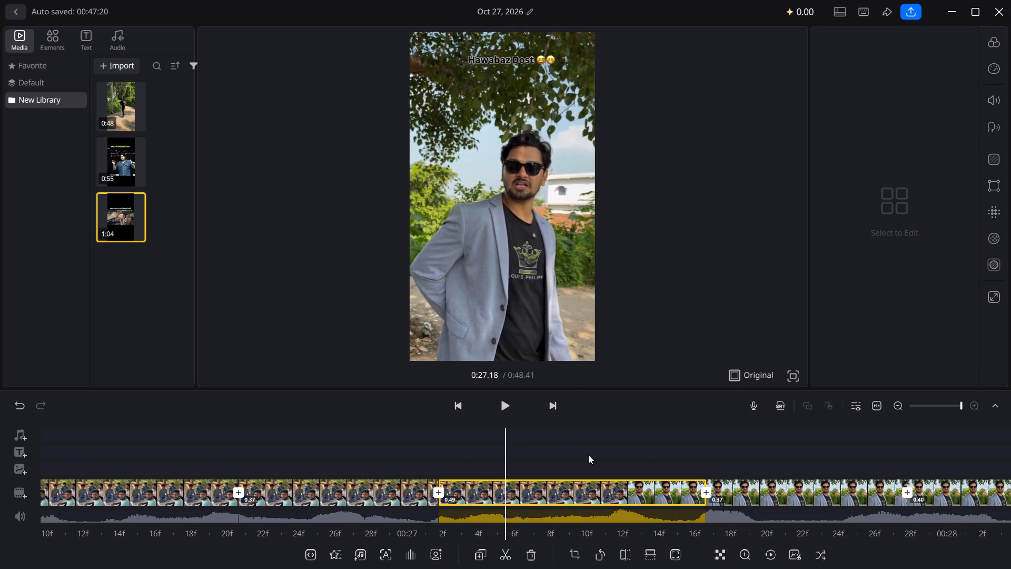
left_click_drag(587, 455, 383, 456)
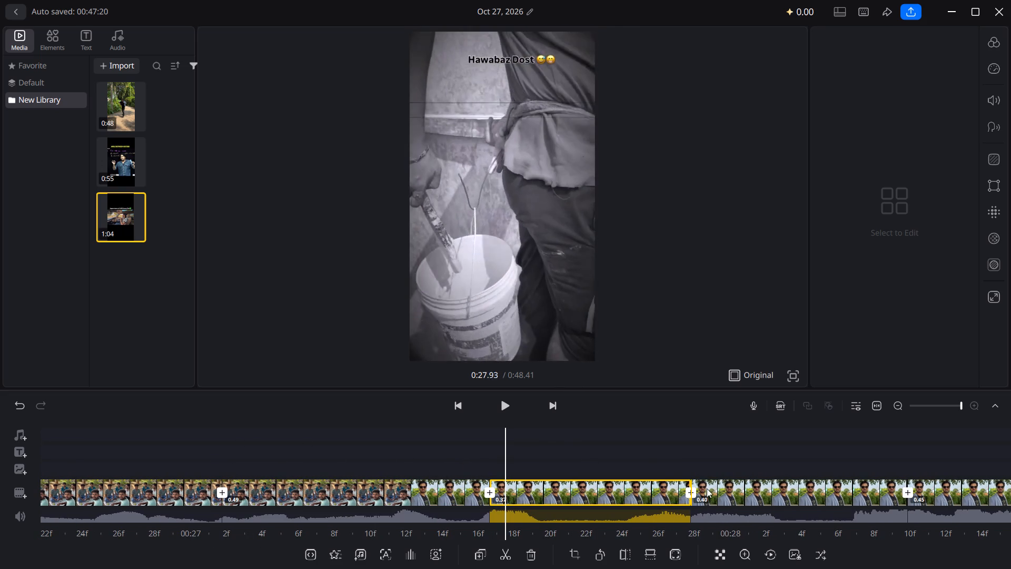
left_click(909, 484)
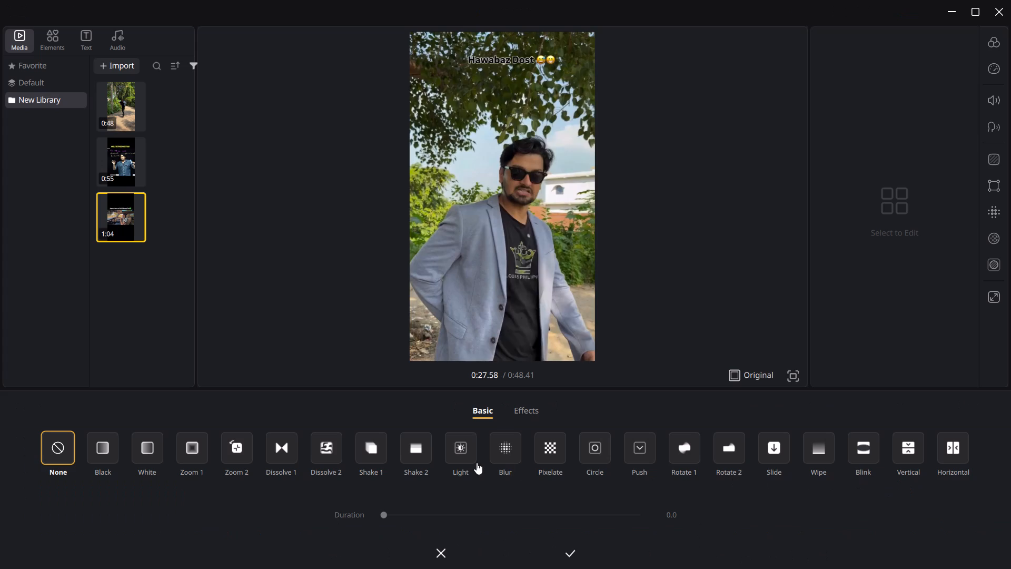
left_click(415, 445)
left_click(564, 557)
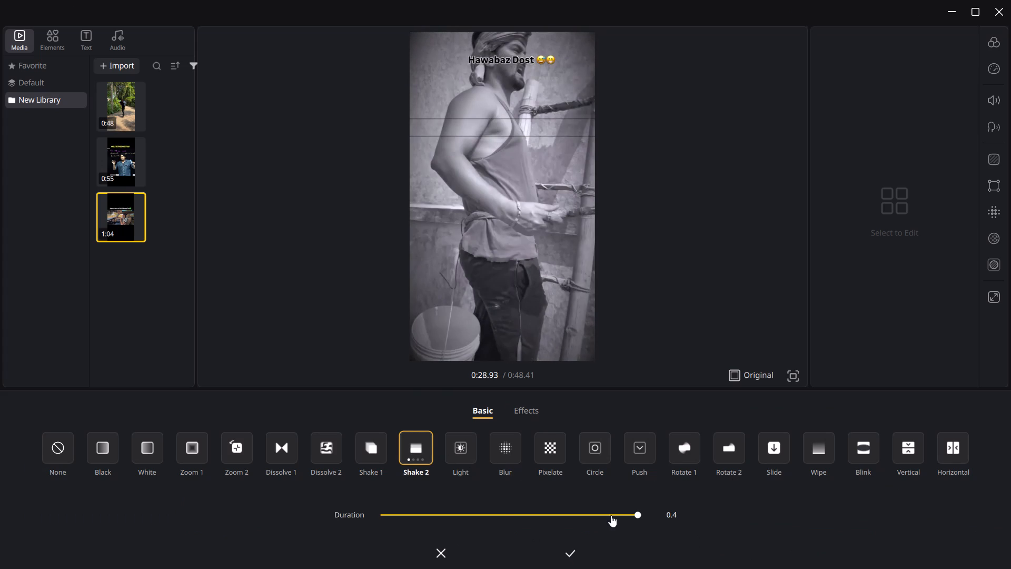
Switch to Brave, go back to the YouTube home page, browse the recommended videos, and return to VN.
left_click(554, 200)
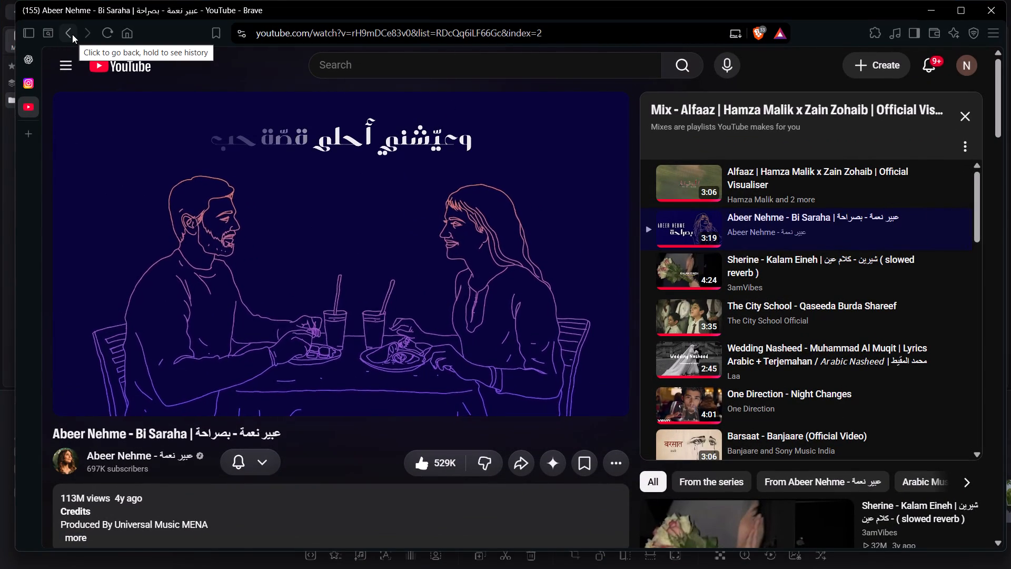
left_click(72, 34)
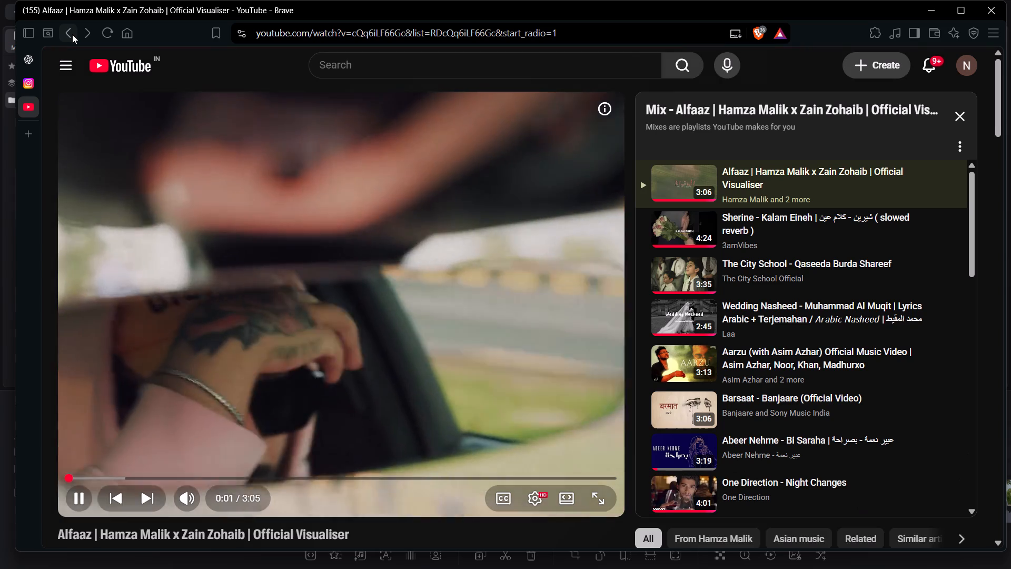
left_click(72, 34)
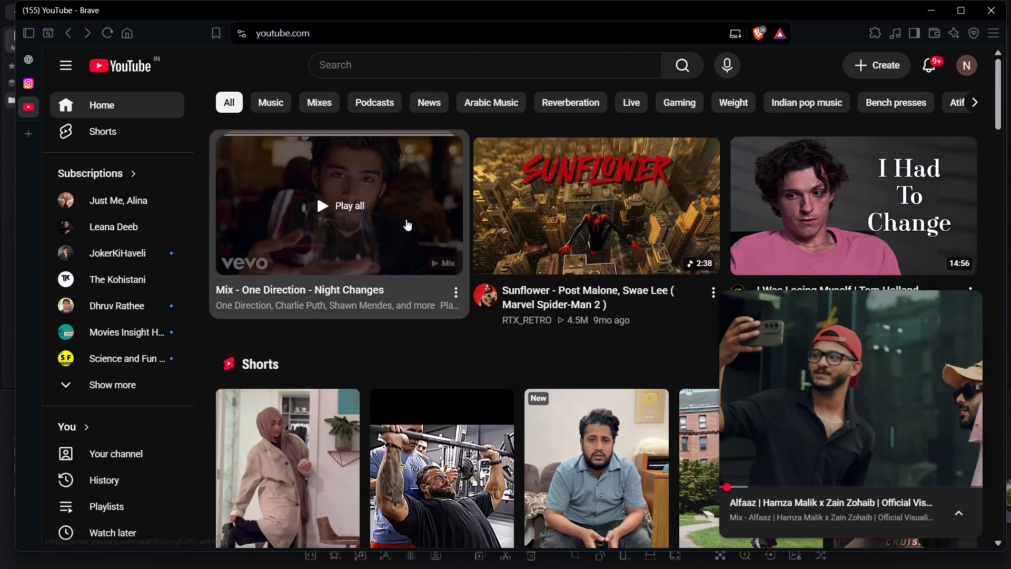
scroll(406, 219, "down", 2)
scroll(406, 219, "up", 1)
scroll(406, 219, "down", 4)
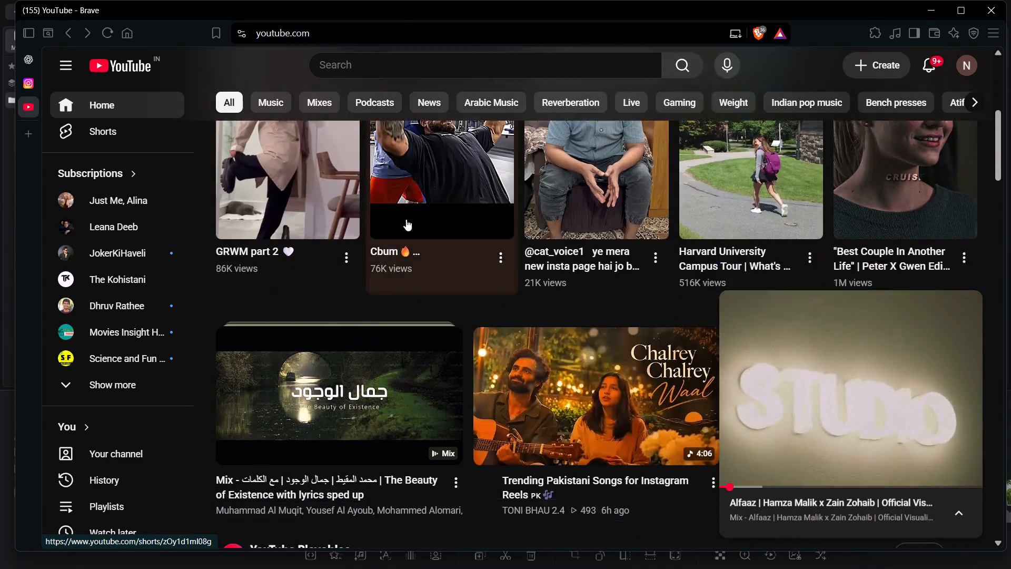
scroll(406, 219, "down", 8)
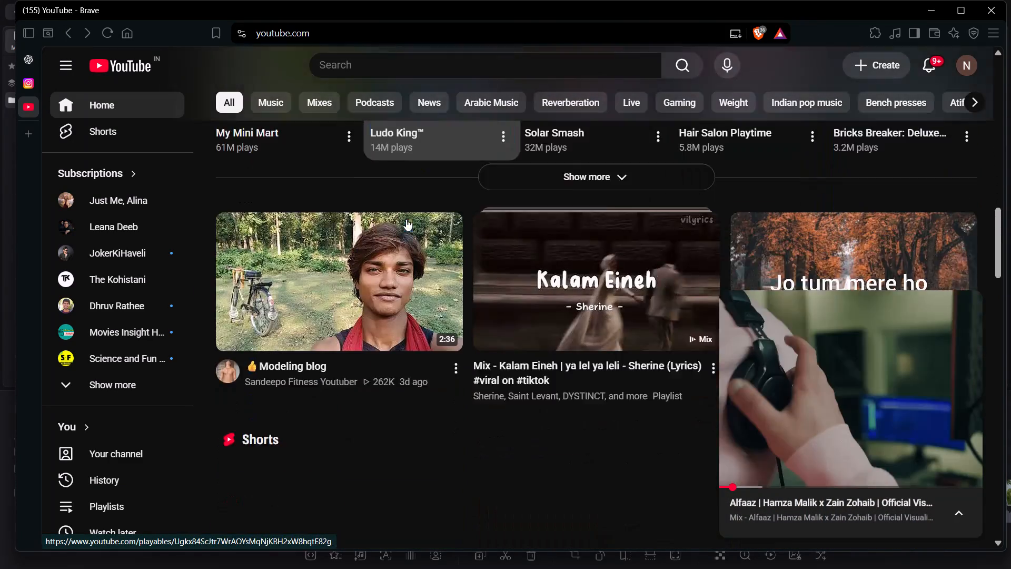
scroll(406, 219, "down", 5)
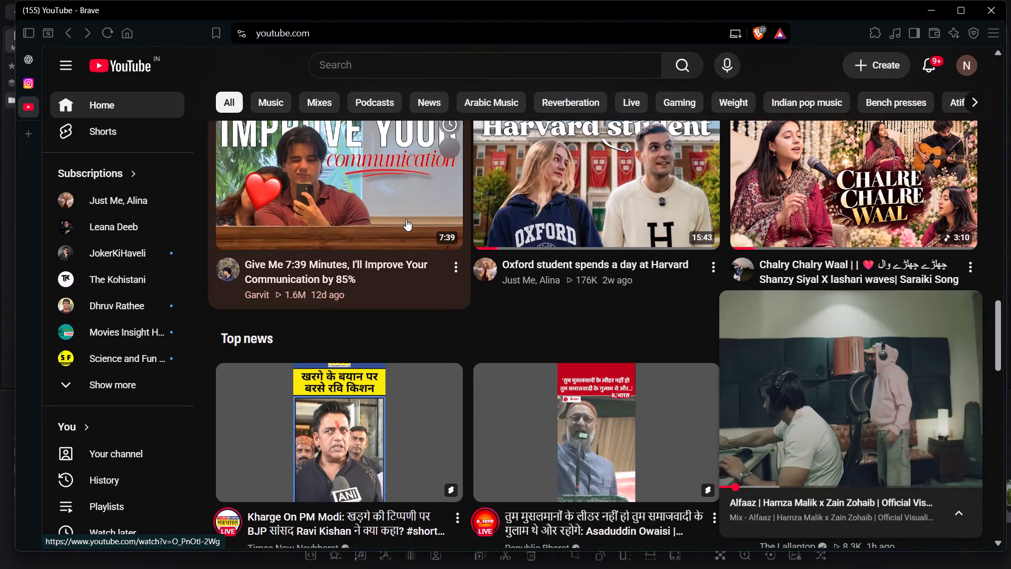
scroll(406, 219, "up", 1)
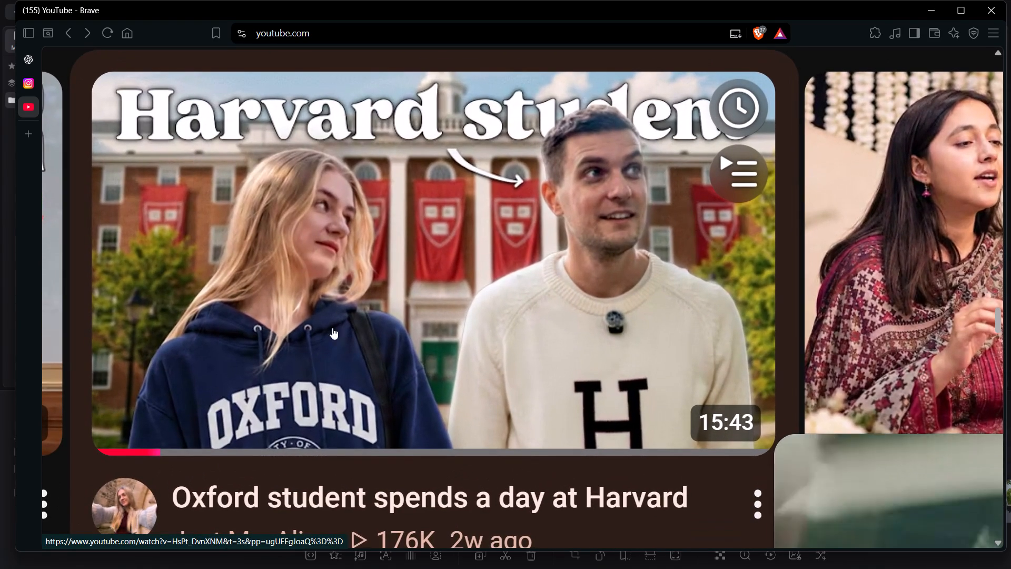
scroll(251, 356, "down", 1)
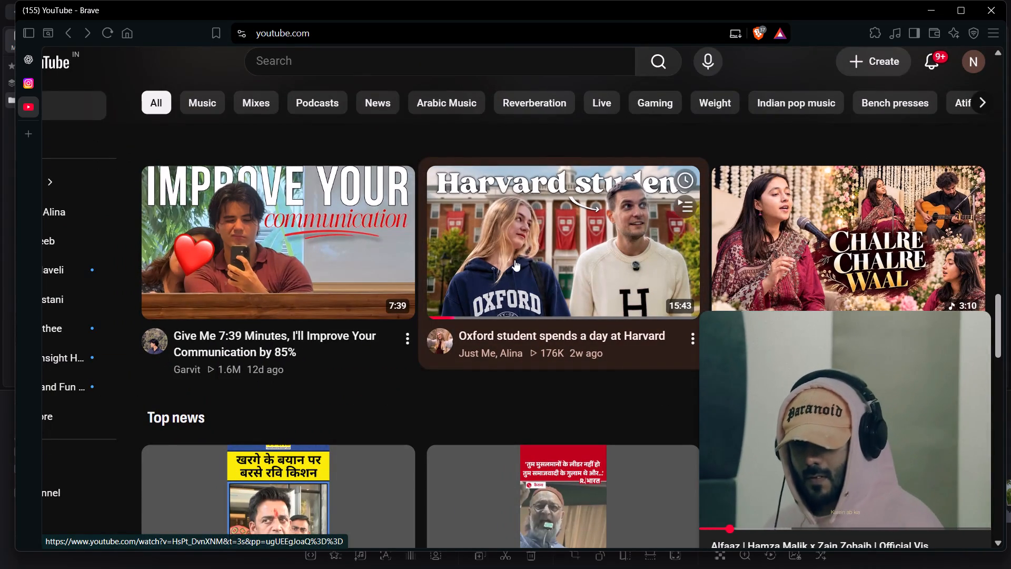
scroll(408, 316, "down", 5)
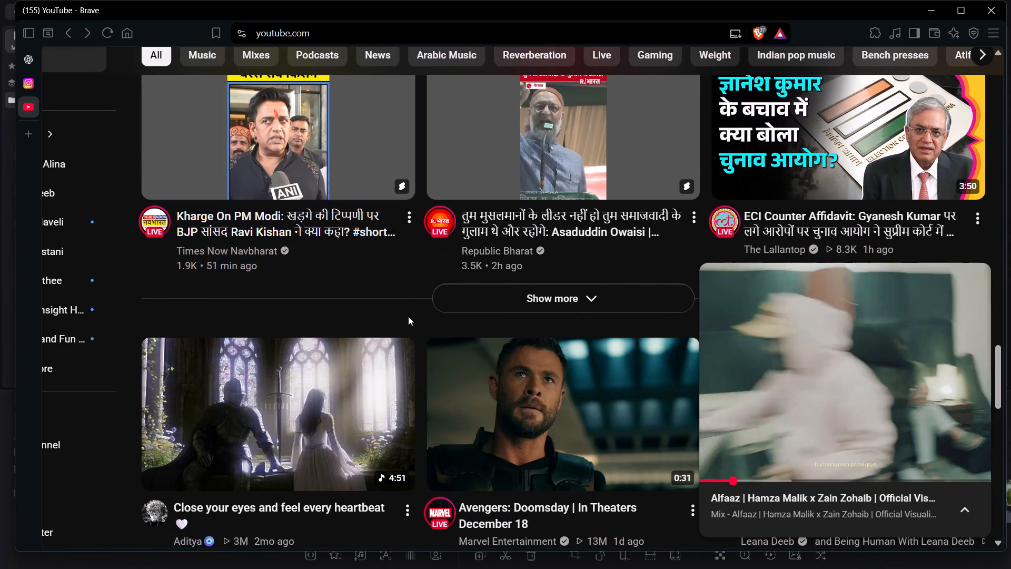
scroll(408, 316, "down", 6)
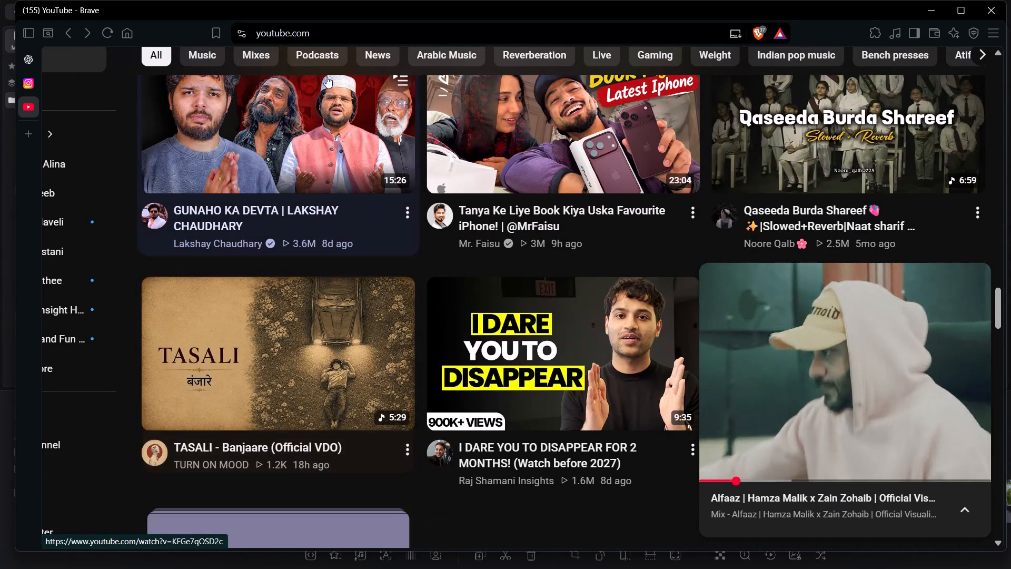
scroll(442, 204, "down", 12)
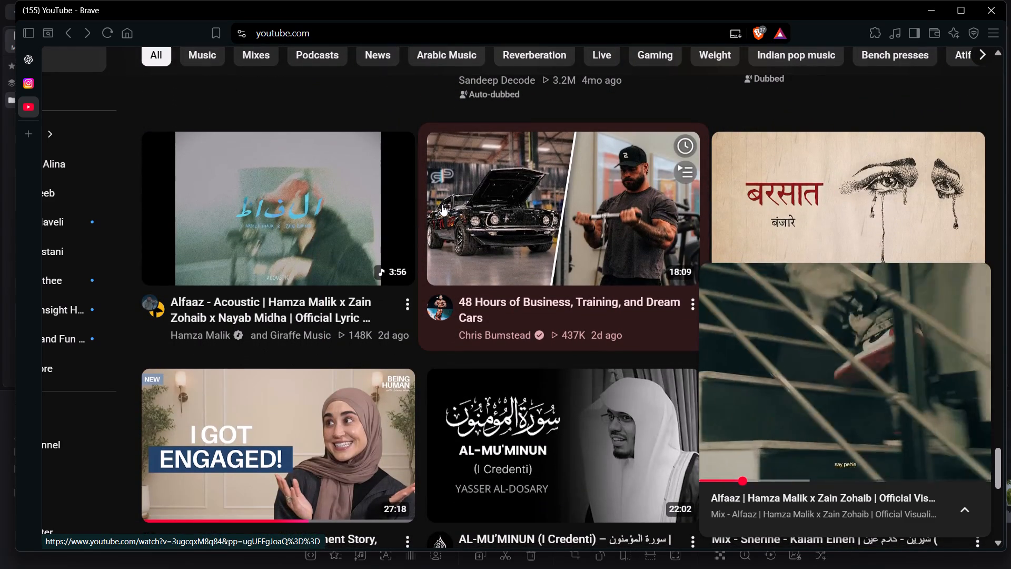
scroll(442, 204, "down", 14)
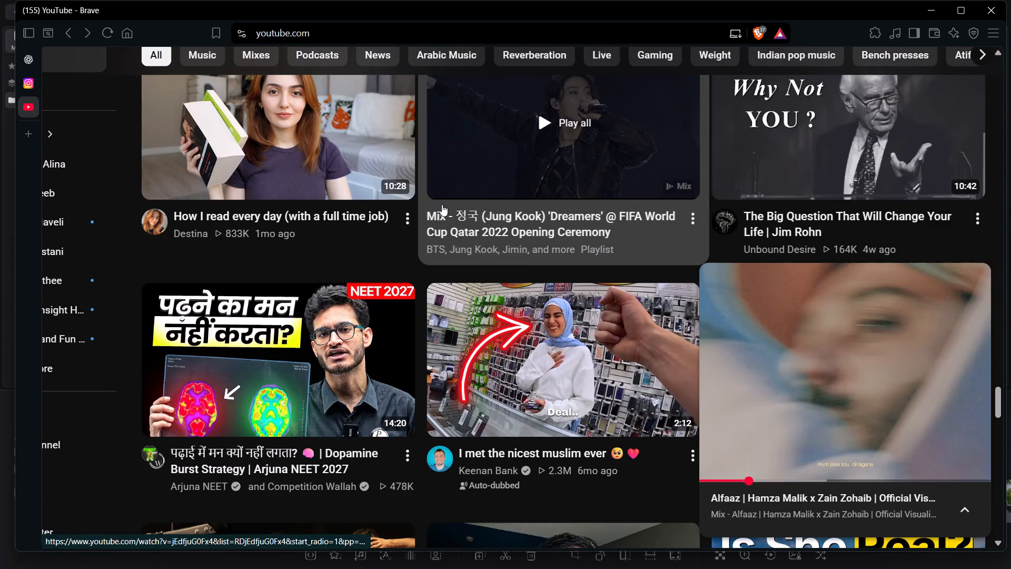
scroll(442, 204, "right", 8)
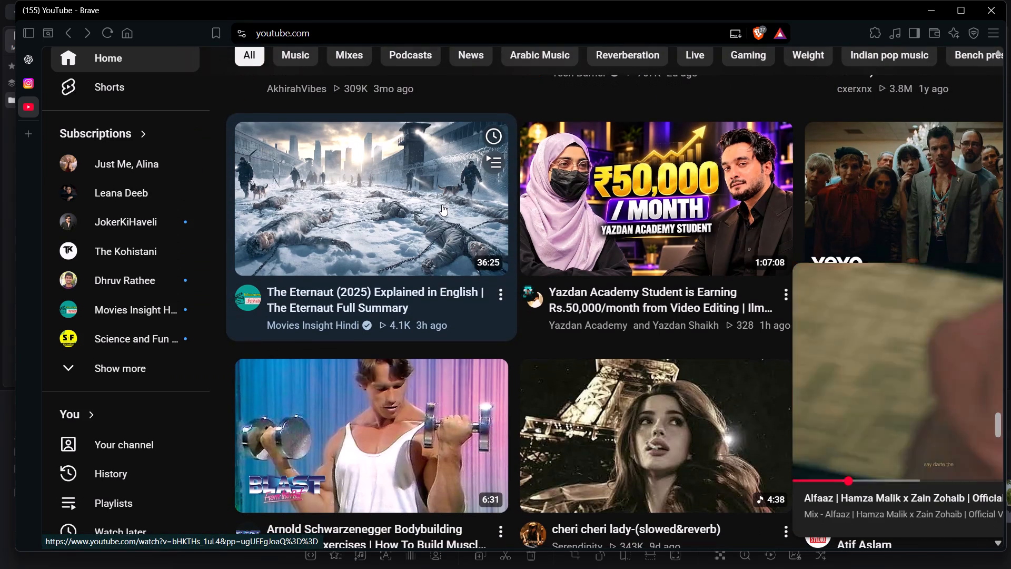
scroll(442, 204, "down", 3)
scroll(442, 204, "left", 3)
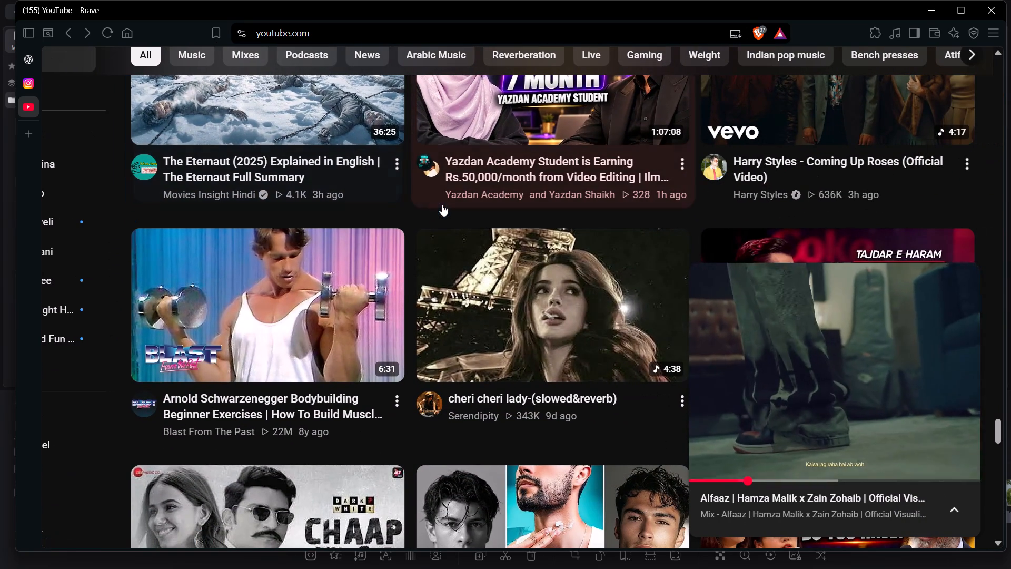
scroll(442, 204, "left", 1)
scroll(442, 204, "up", 1)
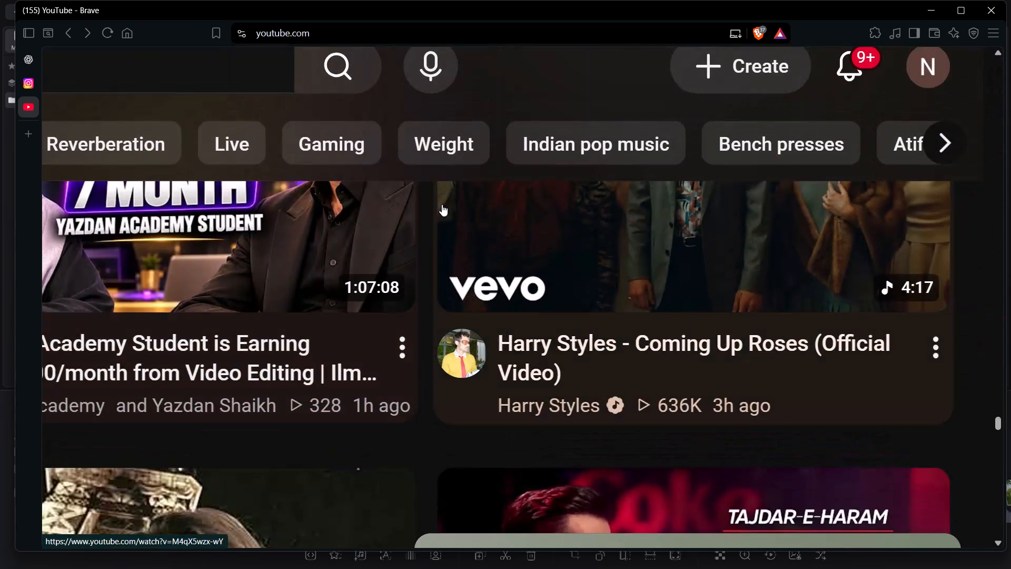
scroll(442, 204, "up", 1)
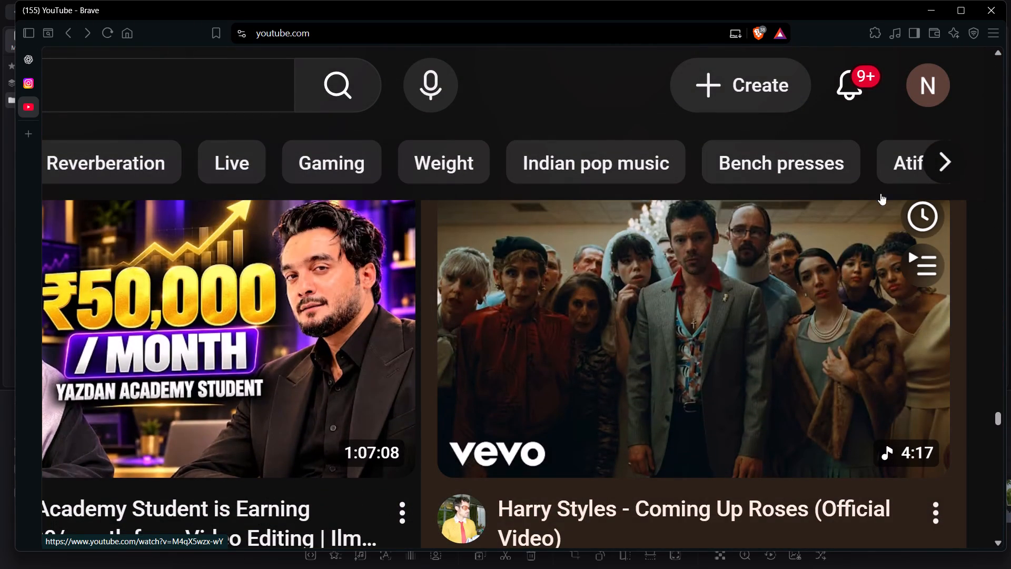
scroll(309, 379, "right", 1)
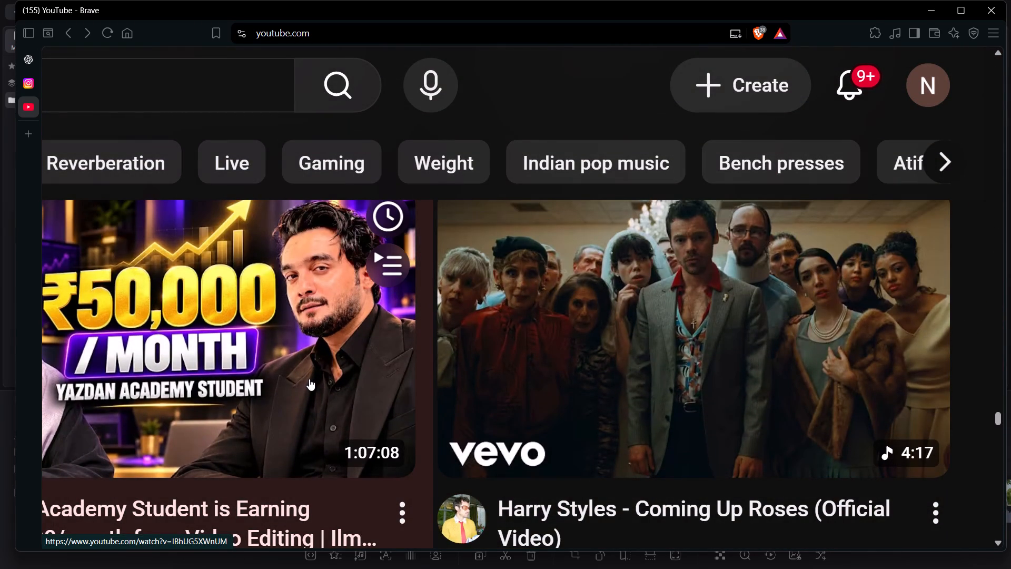
scroll(309, 379, "right", 1)
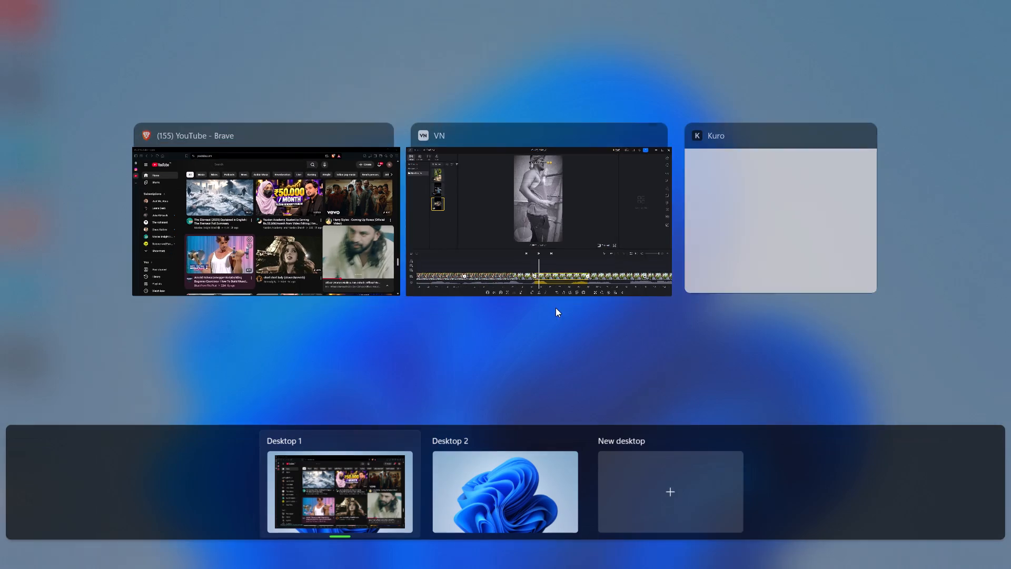
left_click(538, 181)
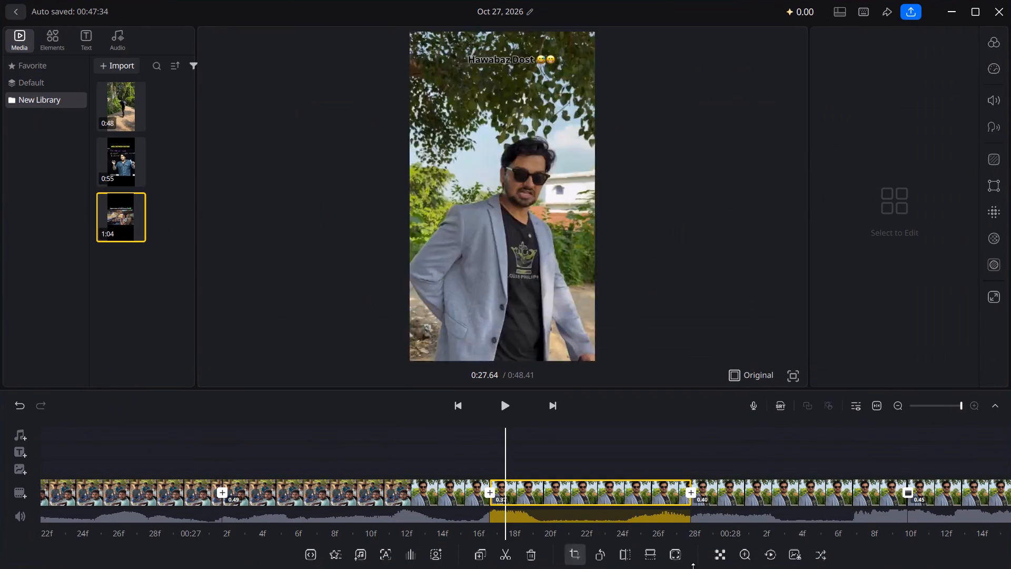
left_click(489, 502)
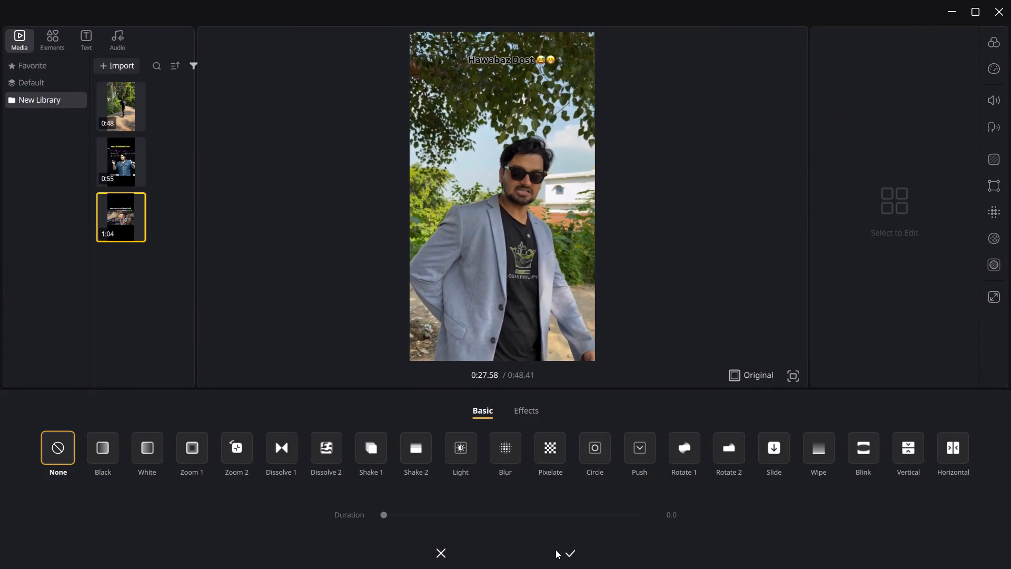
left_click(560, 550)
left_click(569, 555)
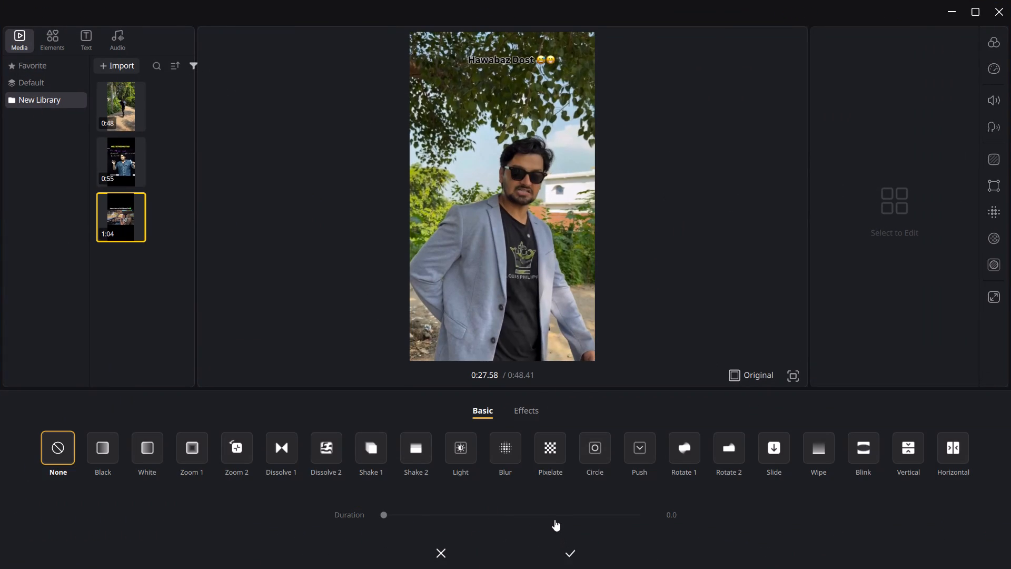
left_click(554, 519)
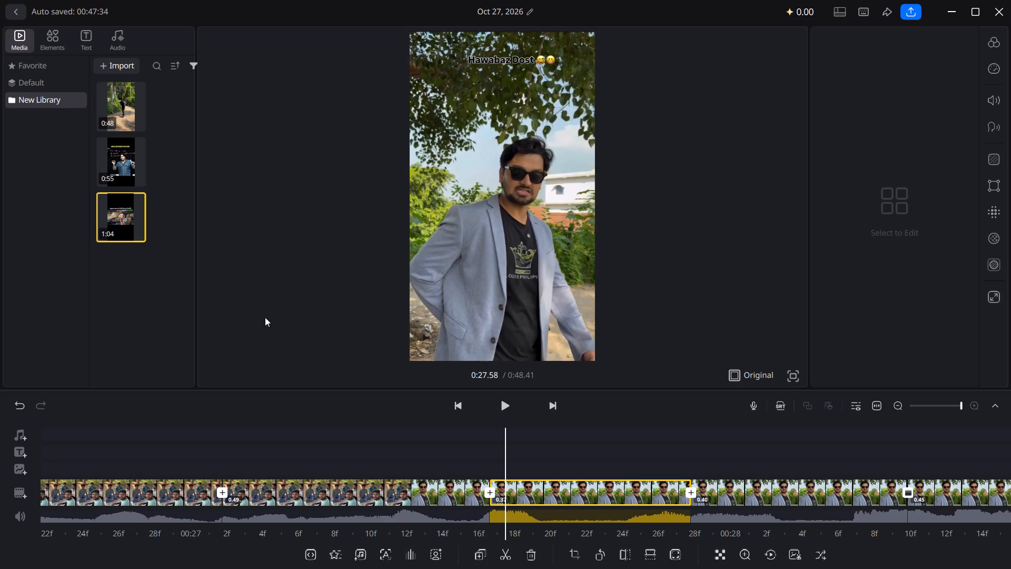
Apply the Push transition at the cut between the 0.55 and 0.53 segments near 37.2 s.
left_click_drag(774, 450, 127, 478)
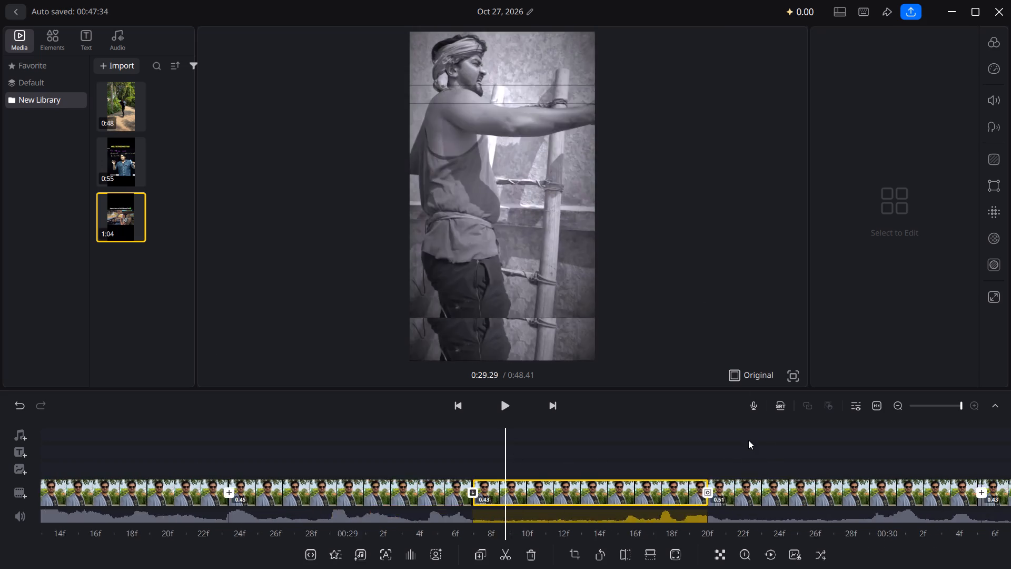
left_click_drag(748, 439, 343, 489)
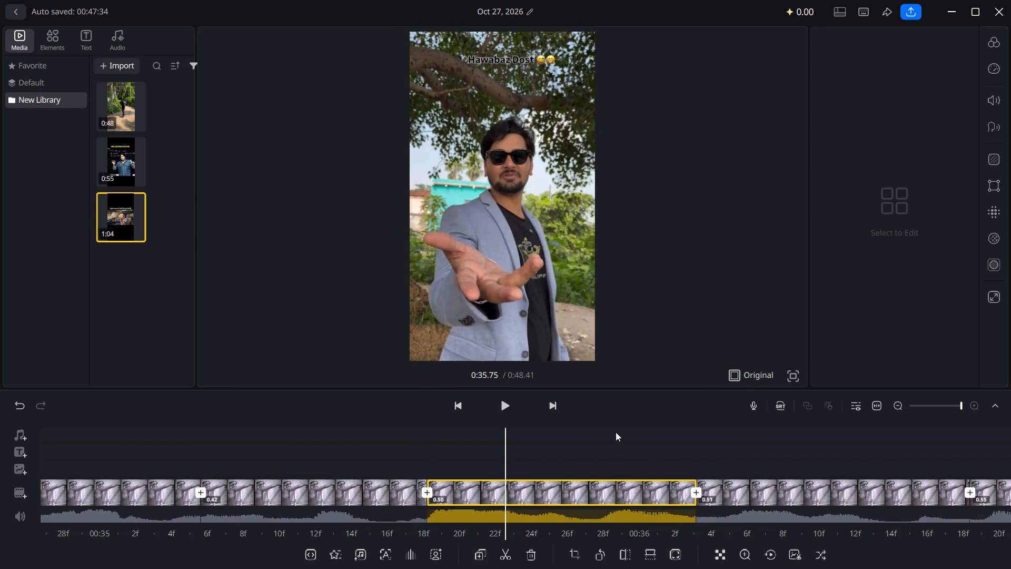
left_click_drag(528, 472, 604, 446)
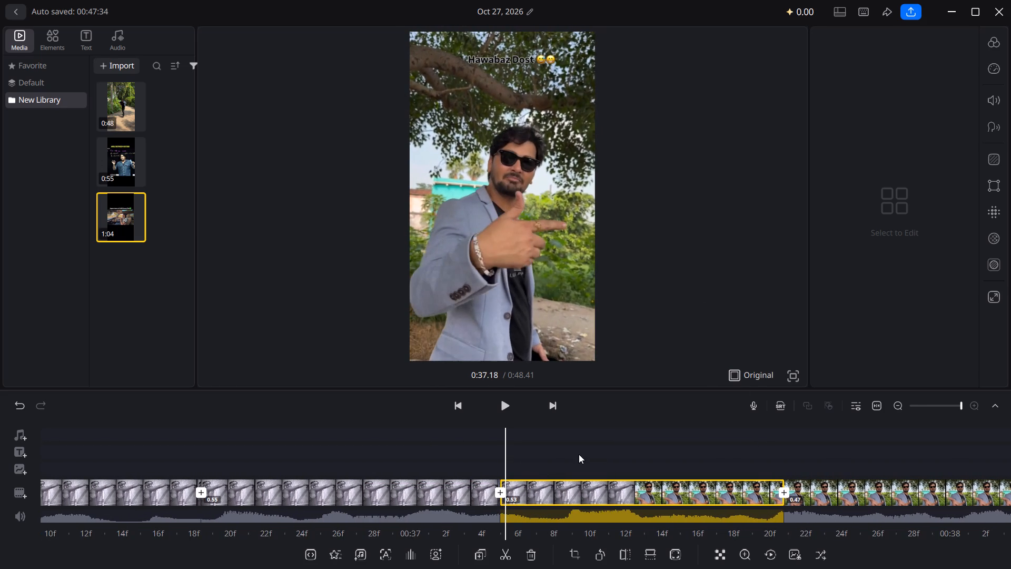
left_click(579, 454)
left_click(500, 493)
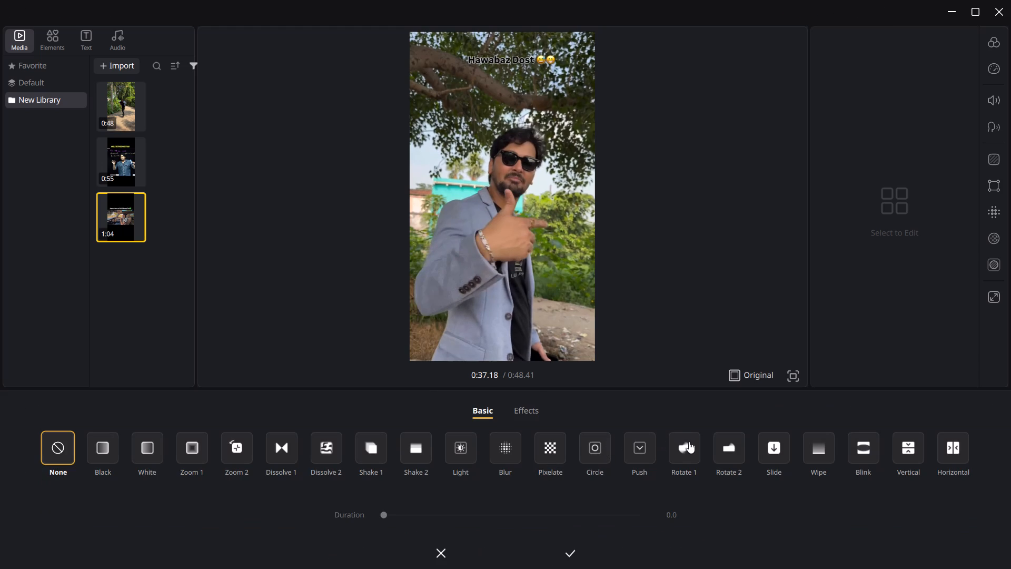
left_click(640, 453)
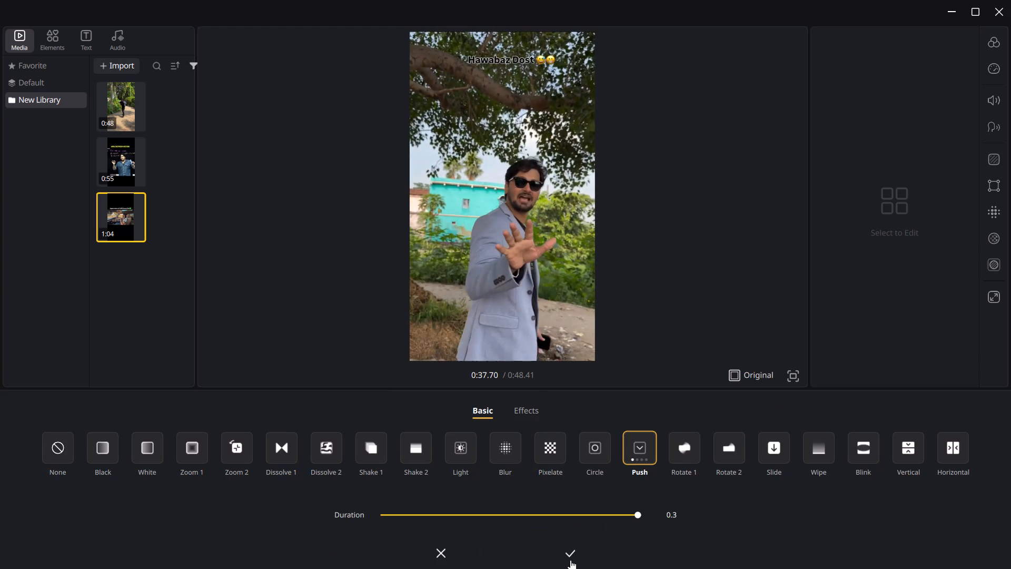
left_click(569, 560)
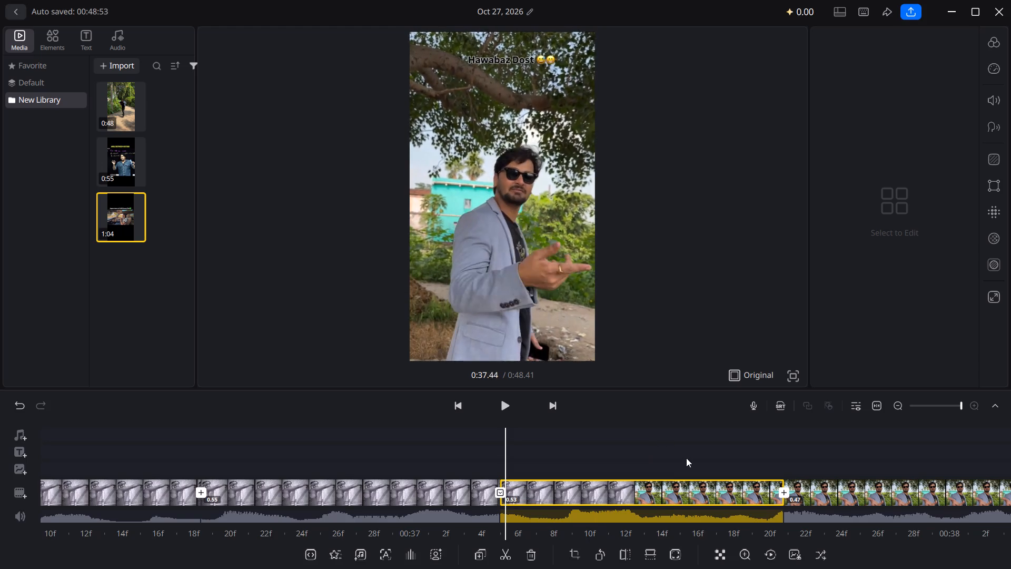
Apply the Shake 1 transition at the cut between the two 0.44 segments near 39.5 s.
left_click_drag(705, 450, 373, 488)
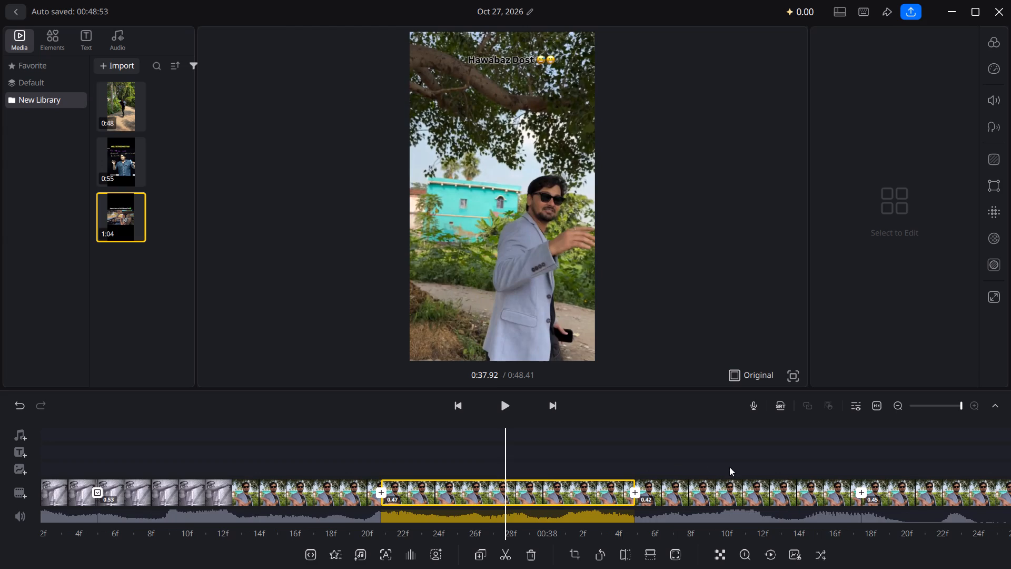
left_click_drag(729, 464, 387, 483)
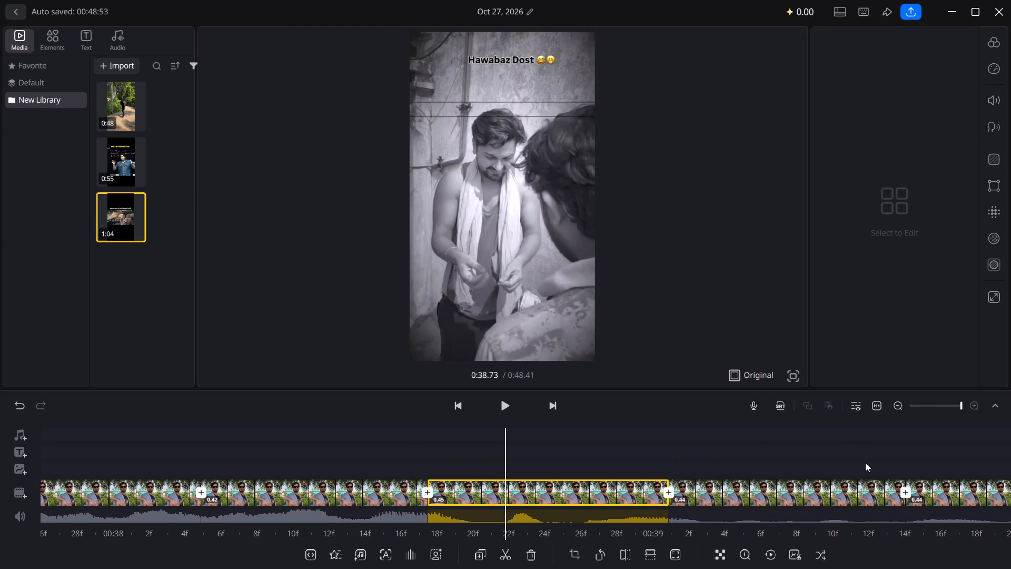
left_click(909, 489)
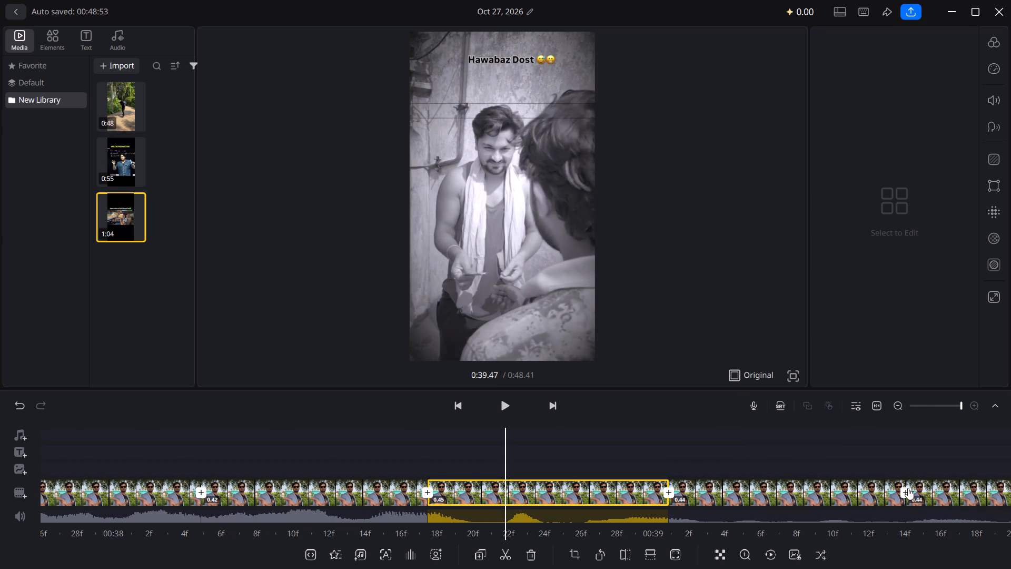
left_click(377, 457)
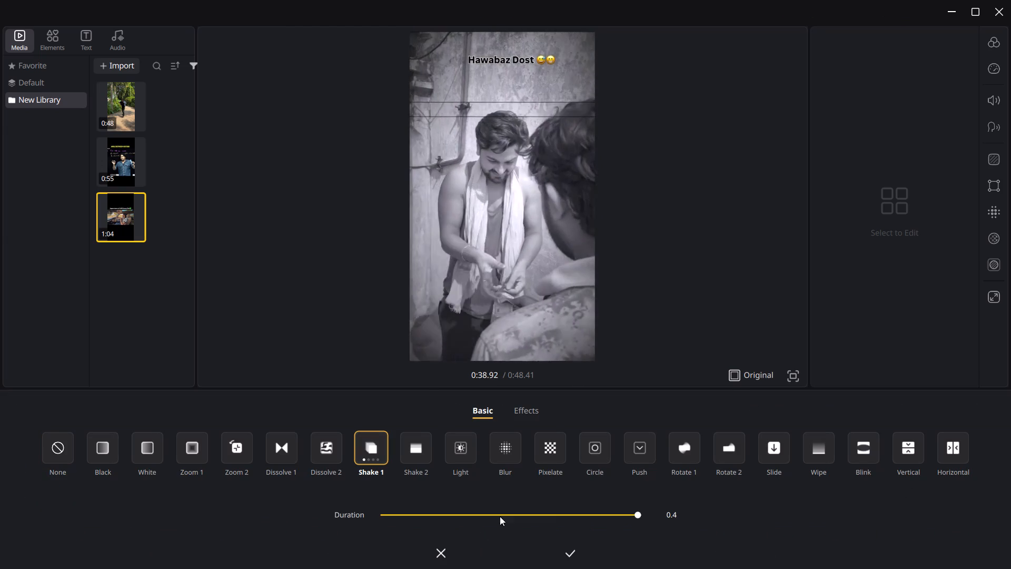
left_click(571, 550)
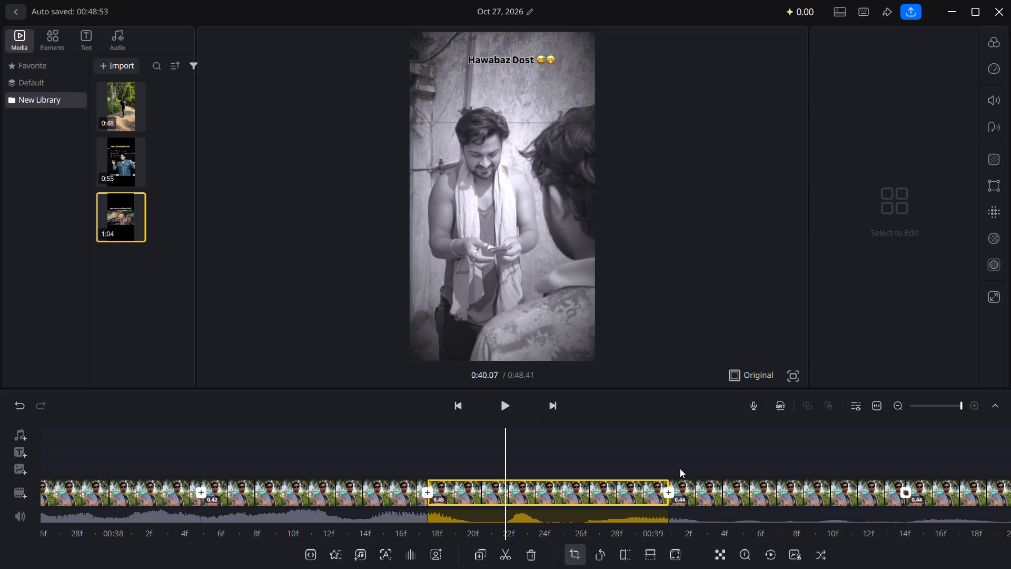
Split the 0.40 video segment at about 41.76 s.
left_click_drag(702, 457, 226, 470)
left_click_drag(533, 450, 180, 472)
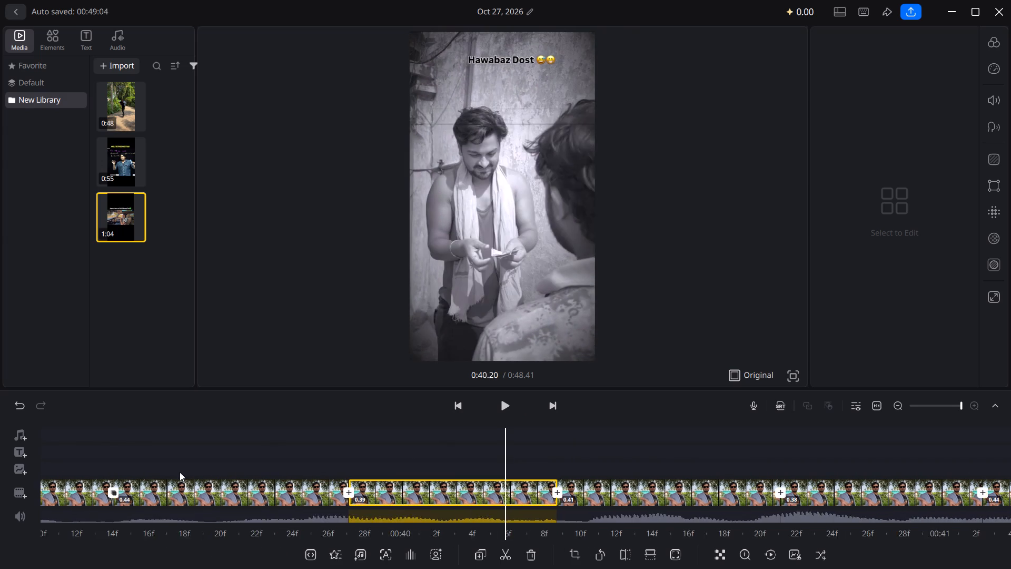
left_click_drag(415, 452, 142, 462)
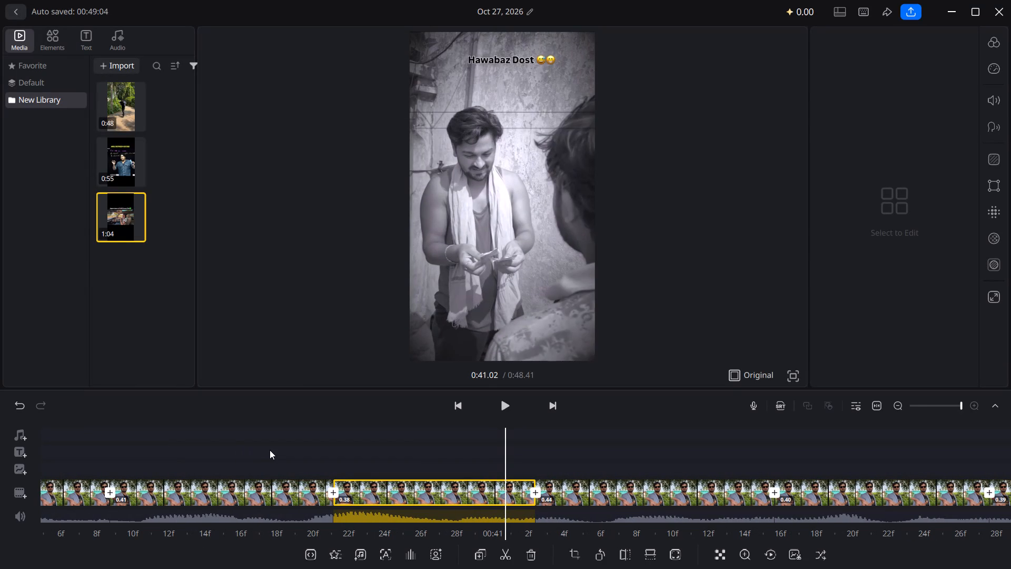
left_click_drag(328, 450, 124, 465)
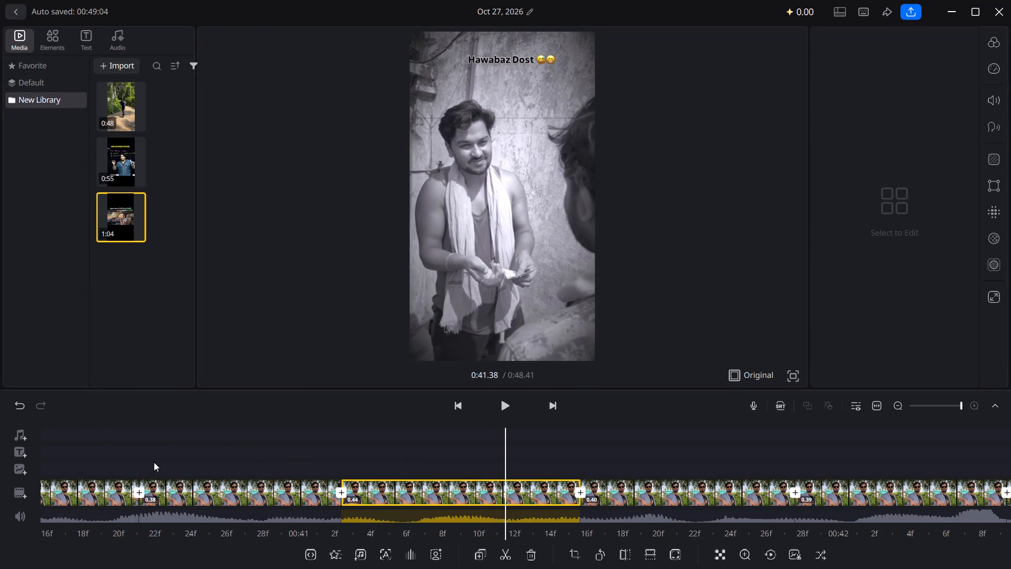
left_click_drag(306, 453, 186, 460)
left_click_drag(323, 447, 157, 463)
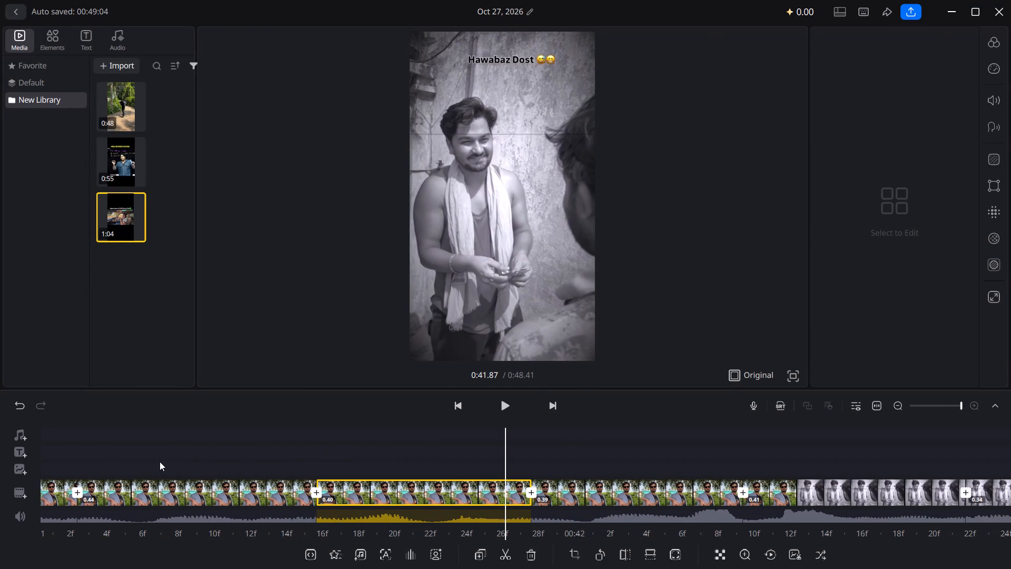
left_click_drag(176, 462, 241, 458)
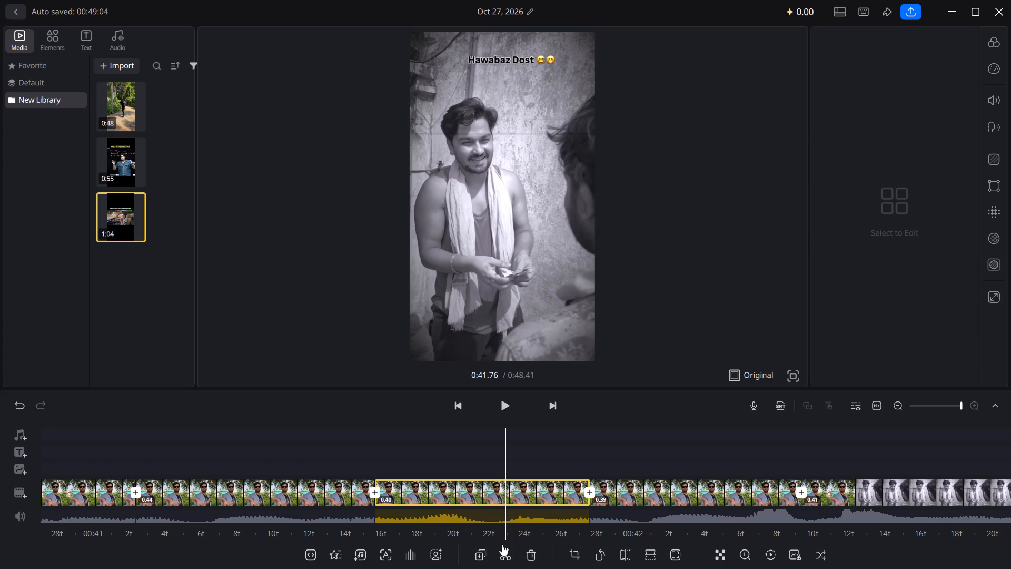
left_click(503, 548)
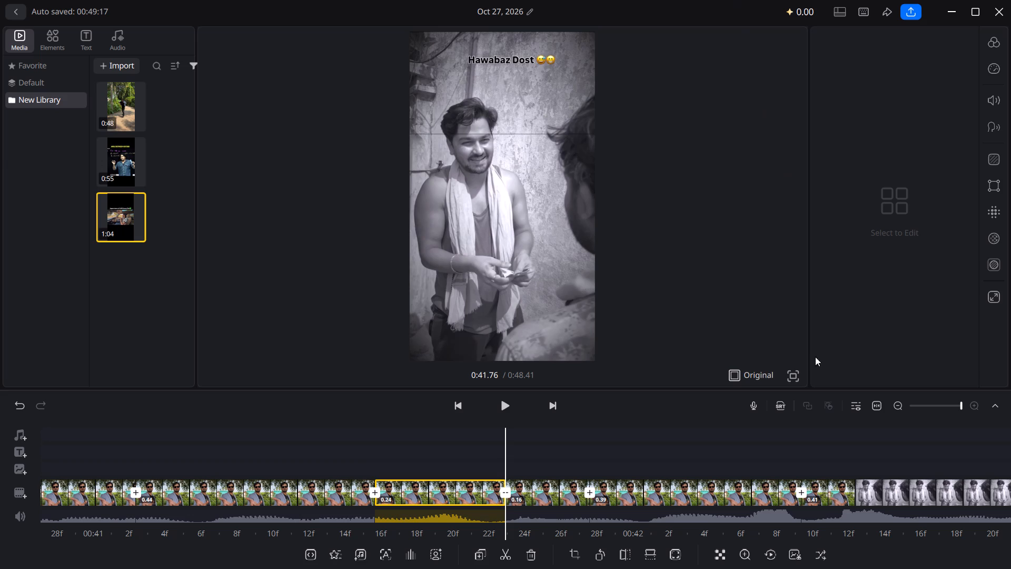
Browse the Vlog, Pop and Dynamic music categories in the audio library.
left_click_drag(750, 460, 409, 469)
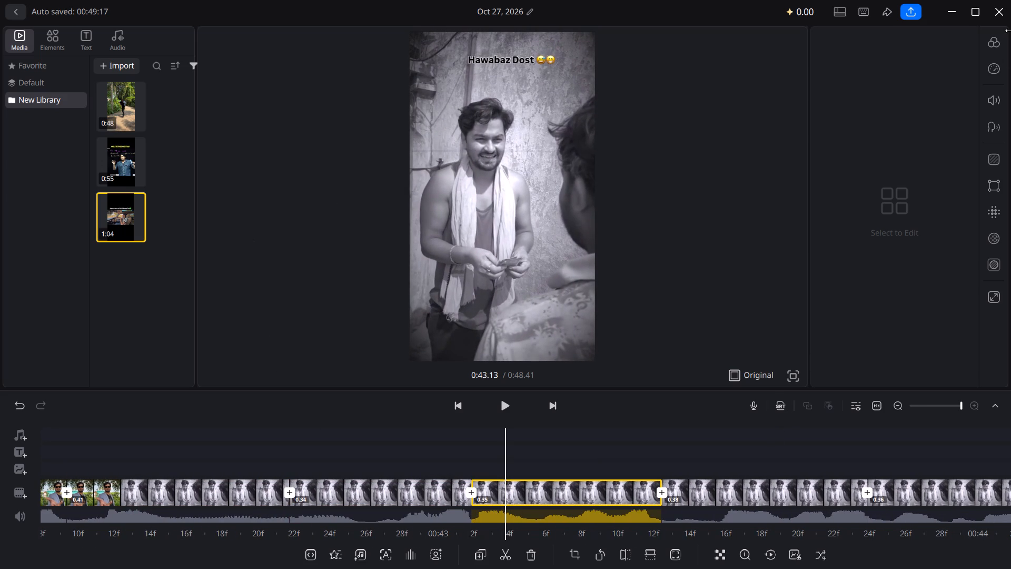
left_click(120, 32)
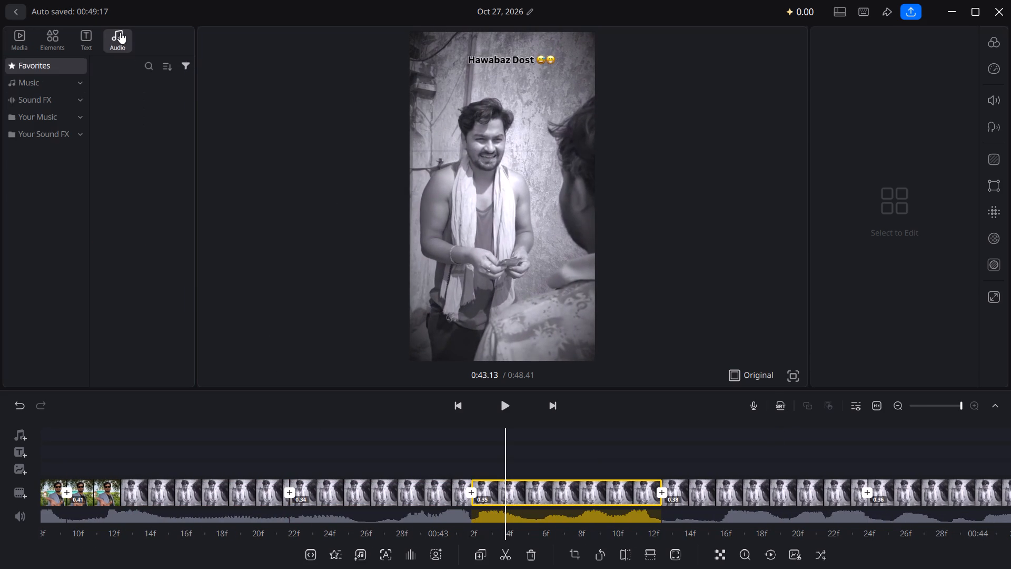
left_click(50, 67)
left_click(53, 62)
left_click(44, 80)
left_click(63, 96)
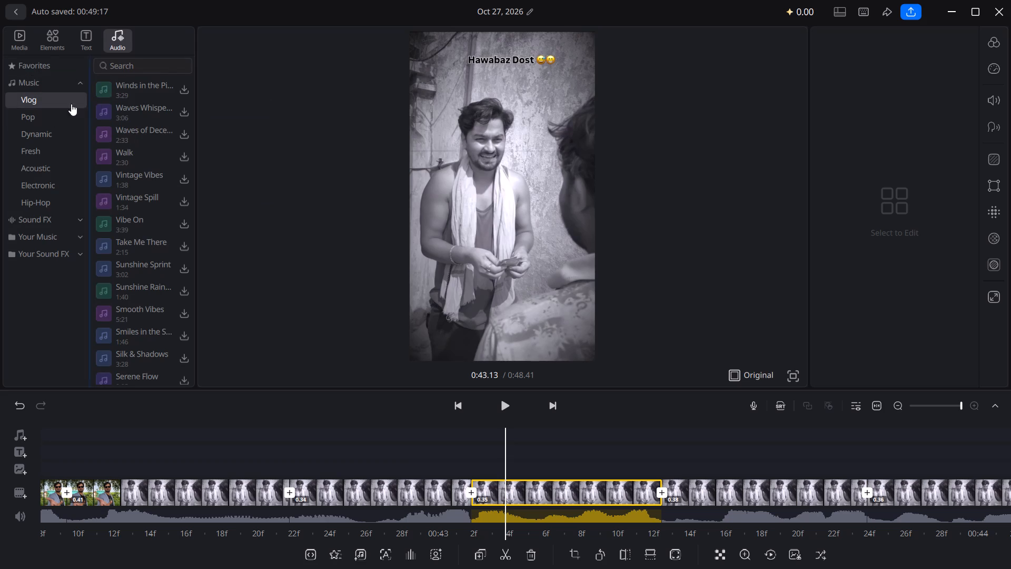
left_click(52, 82)
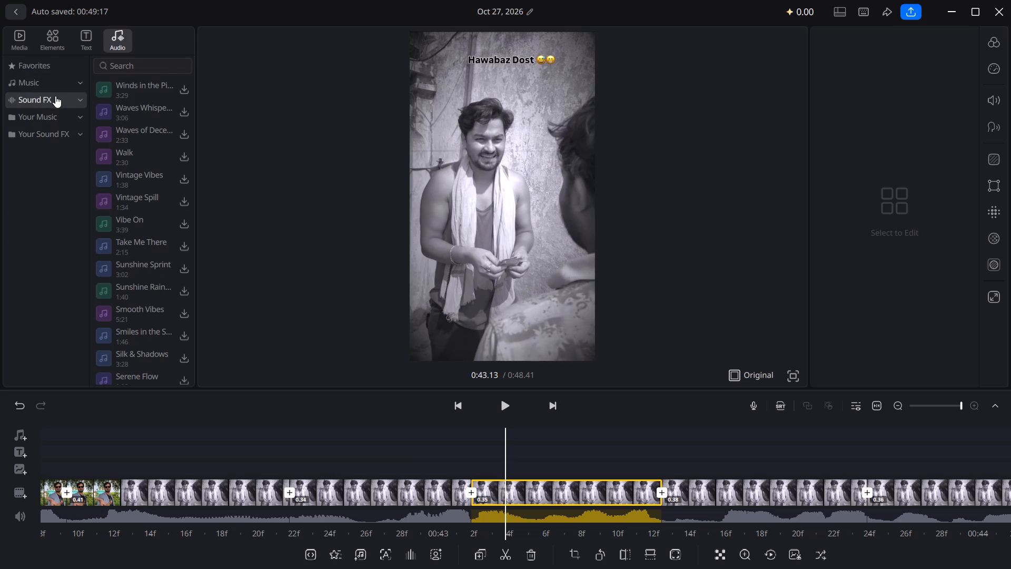
left_click(55, 85)
left_click(51, 109)
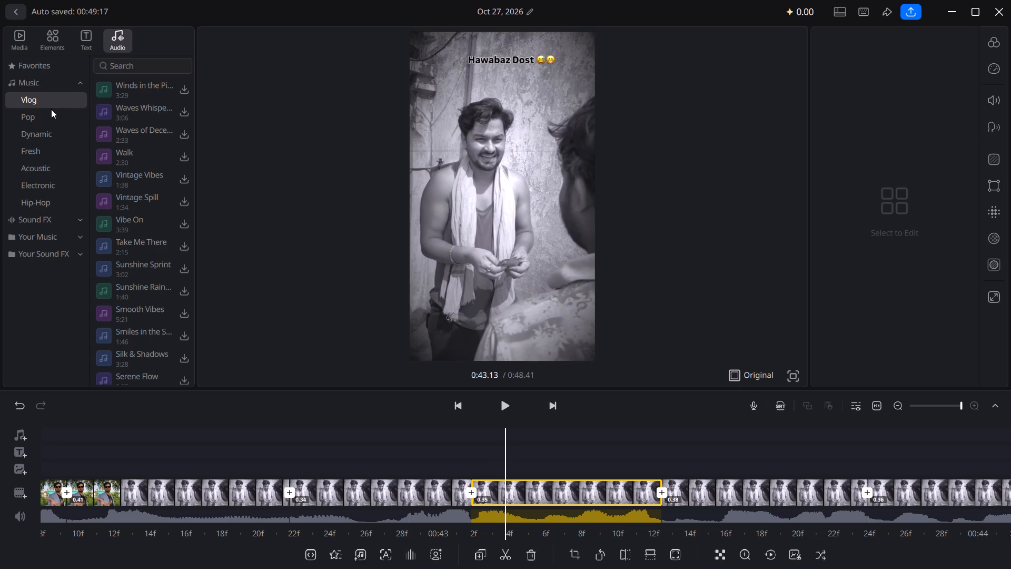
left_click(54, 114)
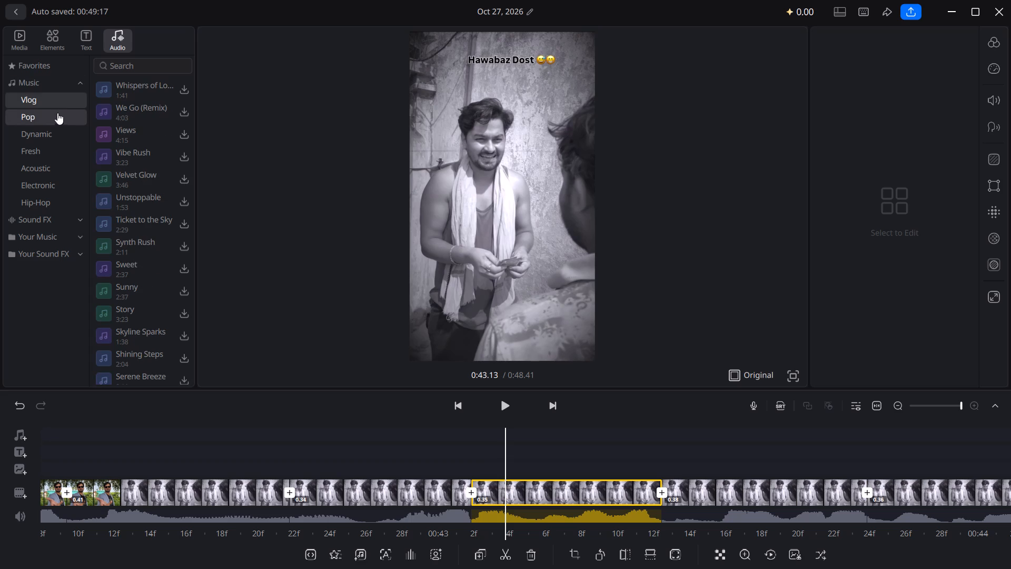
left_click(55, 121)
left_click(54, 127)
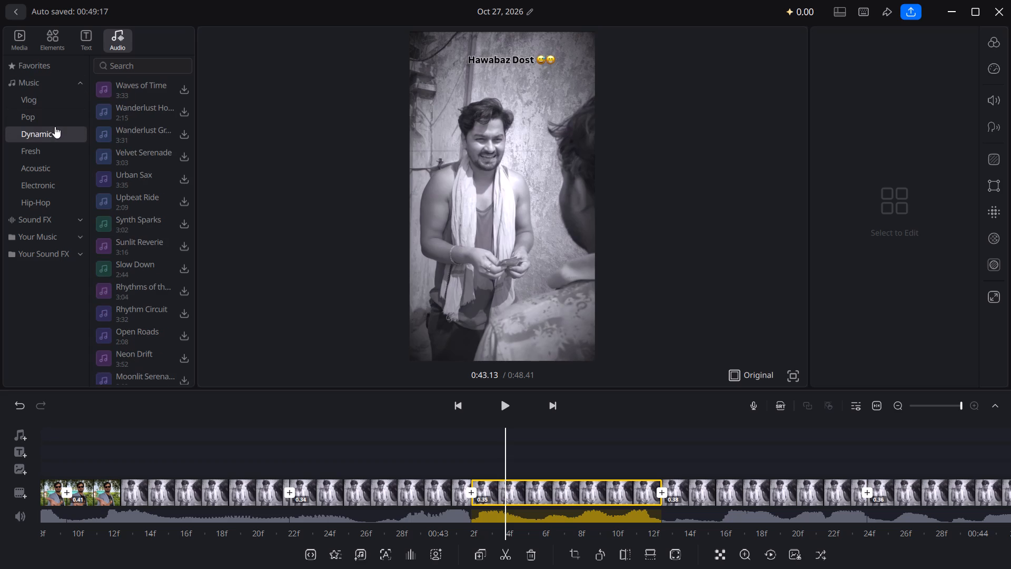
left_click(53, 136)
left_click(52, 96)
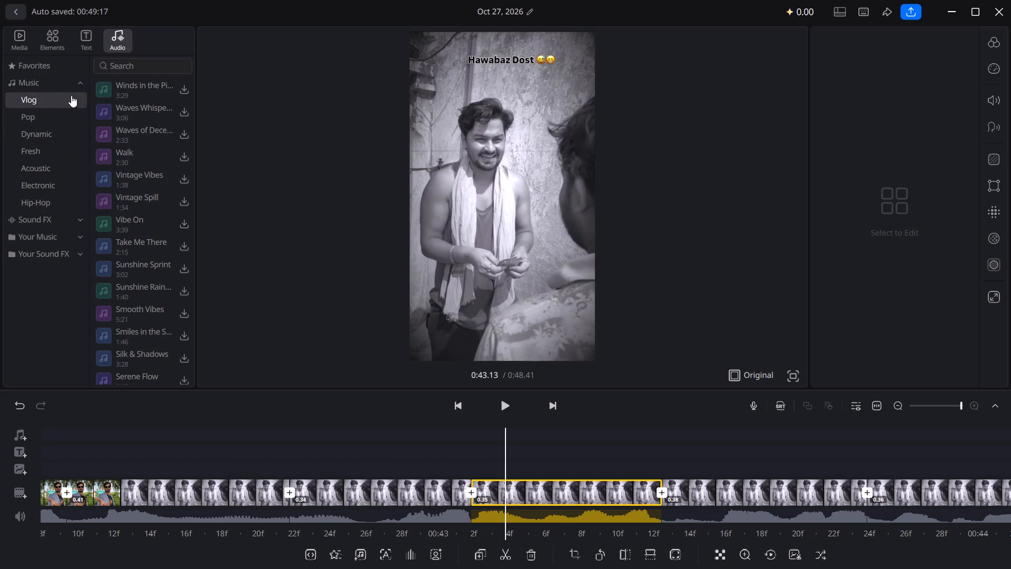
Add the Vlog music track Winds in the Pines to the timeline at 43.13 s.
left_click(124, 80)
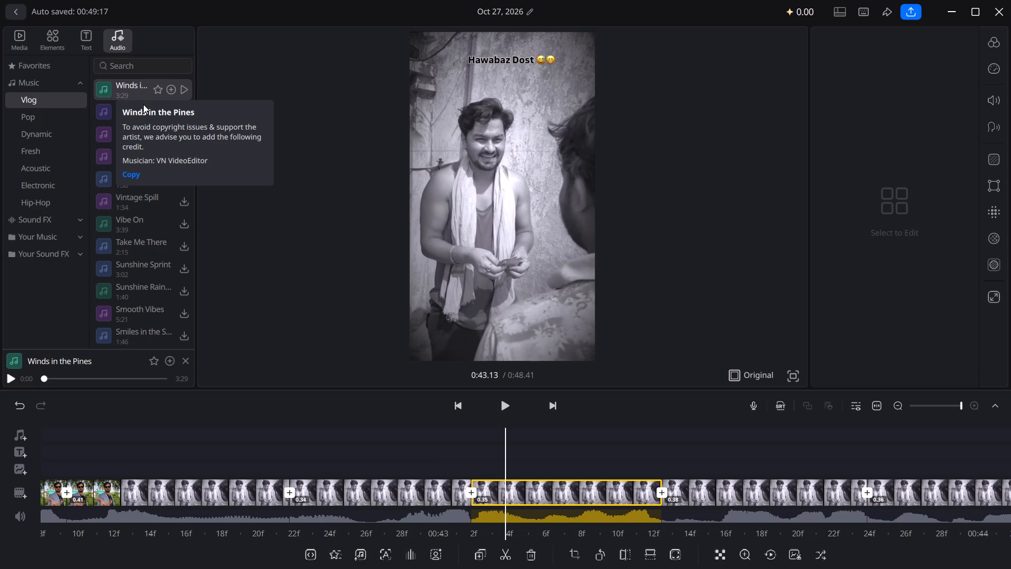
left_click_drag(129, 86, 158, 99)
left_click_drag(158, 99, 484, 459)
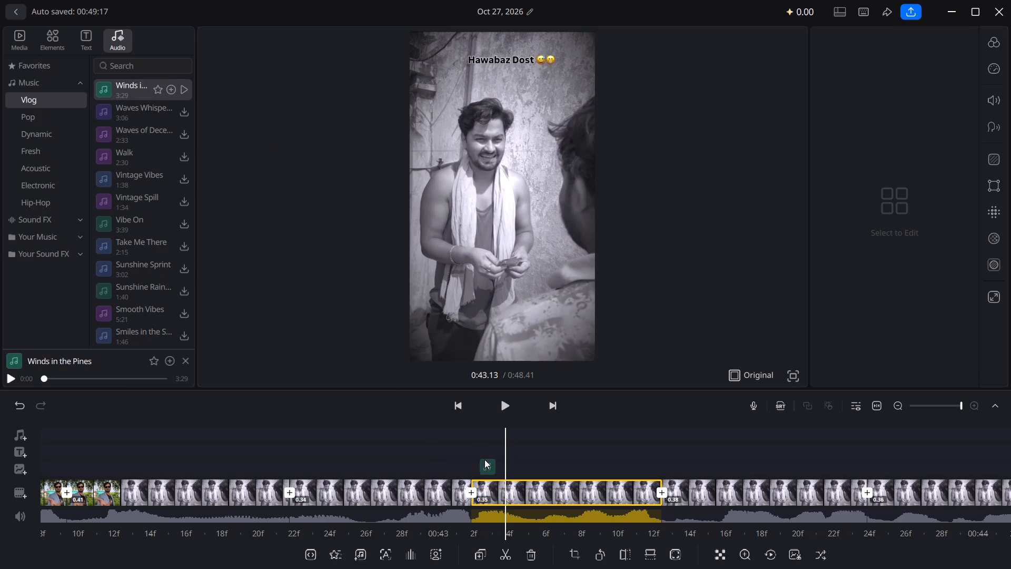
left_click_drag(484, 459, 481, 454)
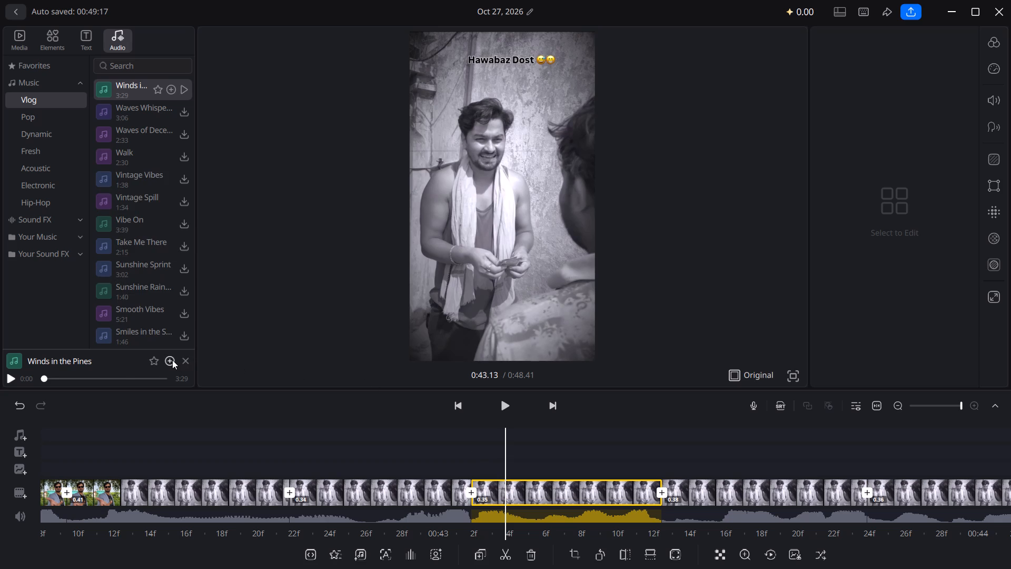
left_click(172, 360)
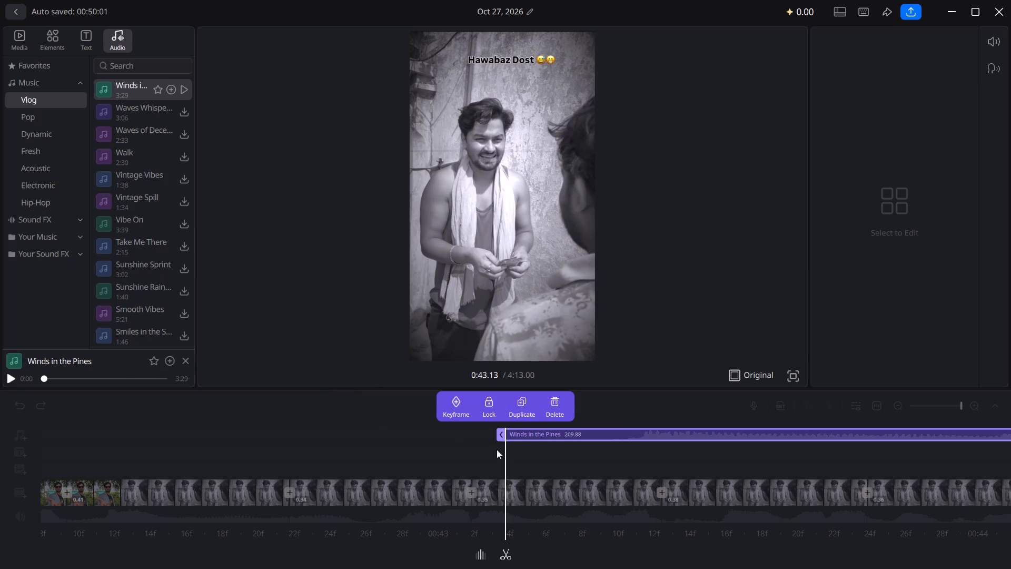
Move the Winds in the Pines music clip earlier so that it starts at about 40.1 s.
left_click_drag(493, 430, 429, 429)
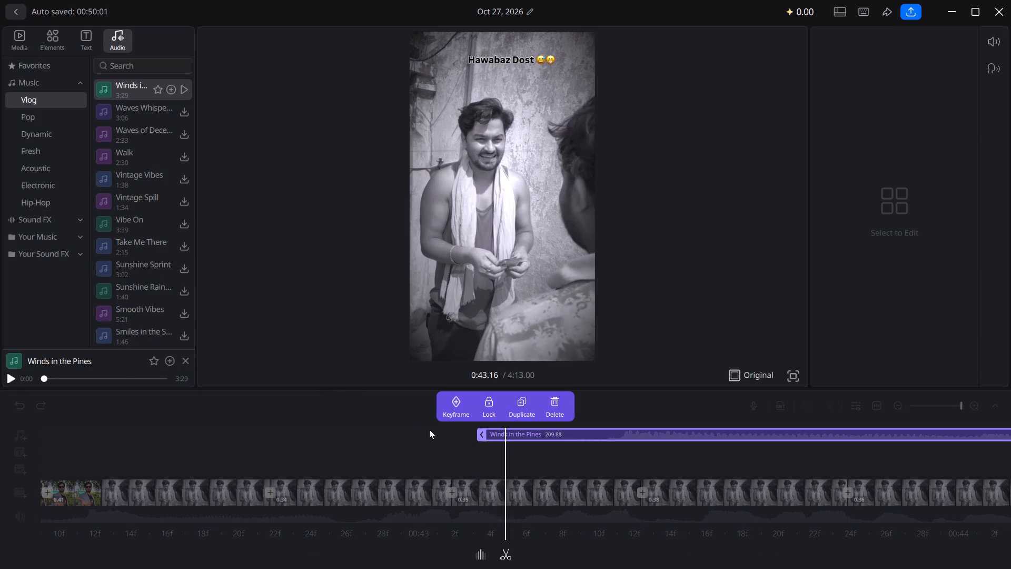
left_click_drag(429, 429, 383, 423)
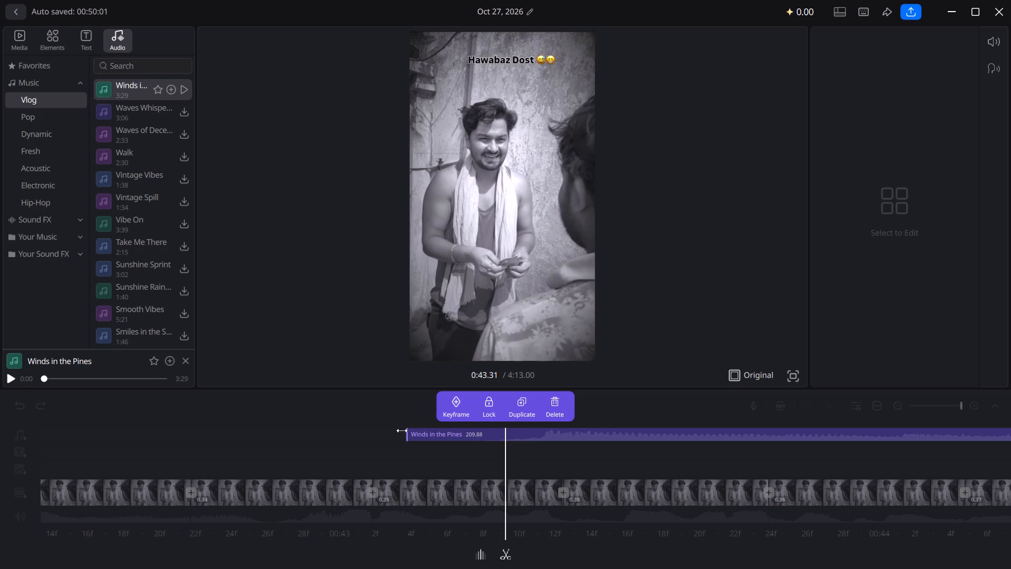
left_click(847, 313)
left_click_drag(430, 436, 417, 438)
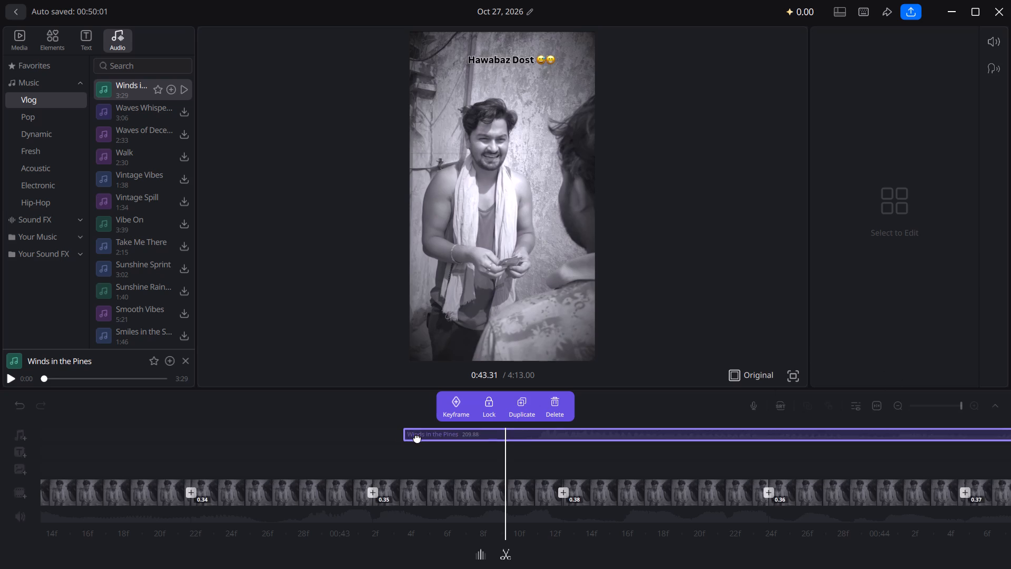
left_click_drag(417, 438, 0, 442)
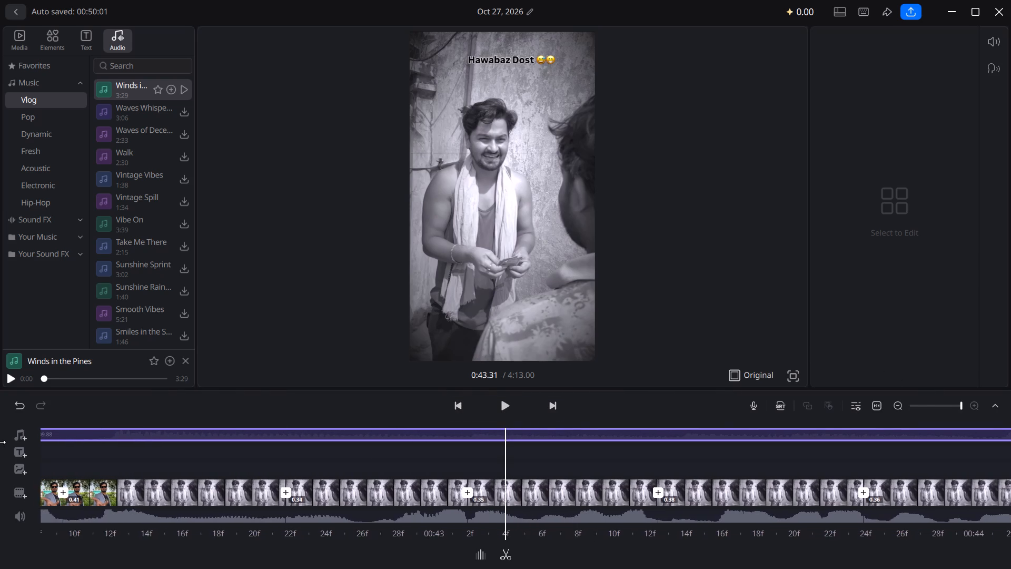
left_click_drag(0, 442, 0, 440)
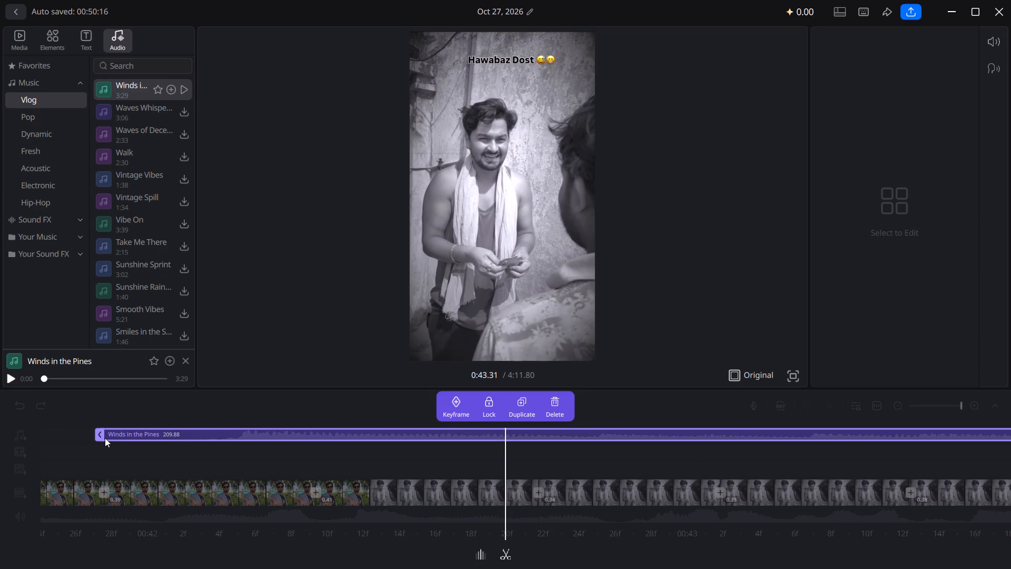
left_click_drag(103, 438, 4, 442)
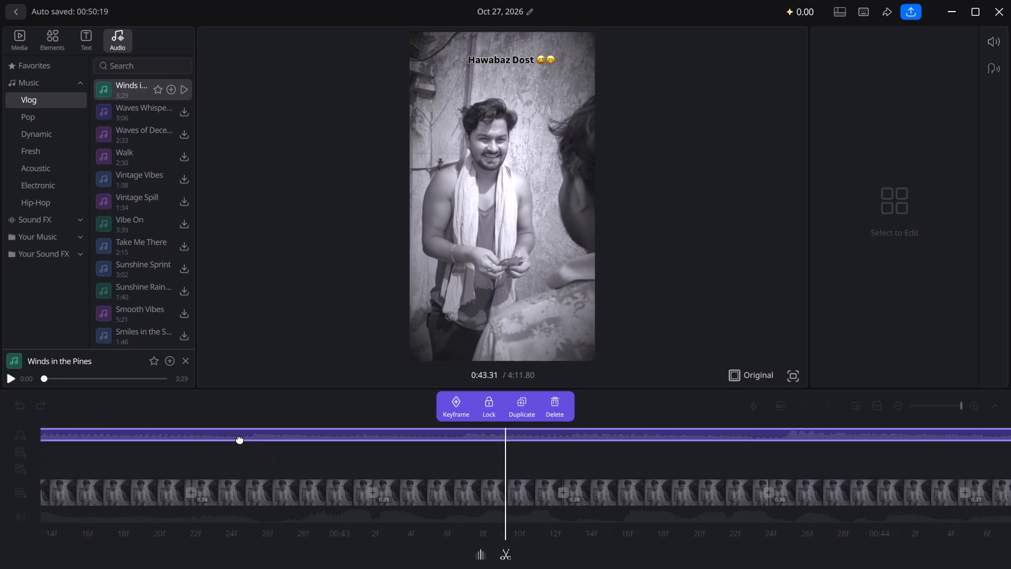
left_click_drag(240, 439, 0, 421)
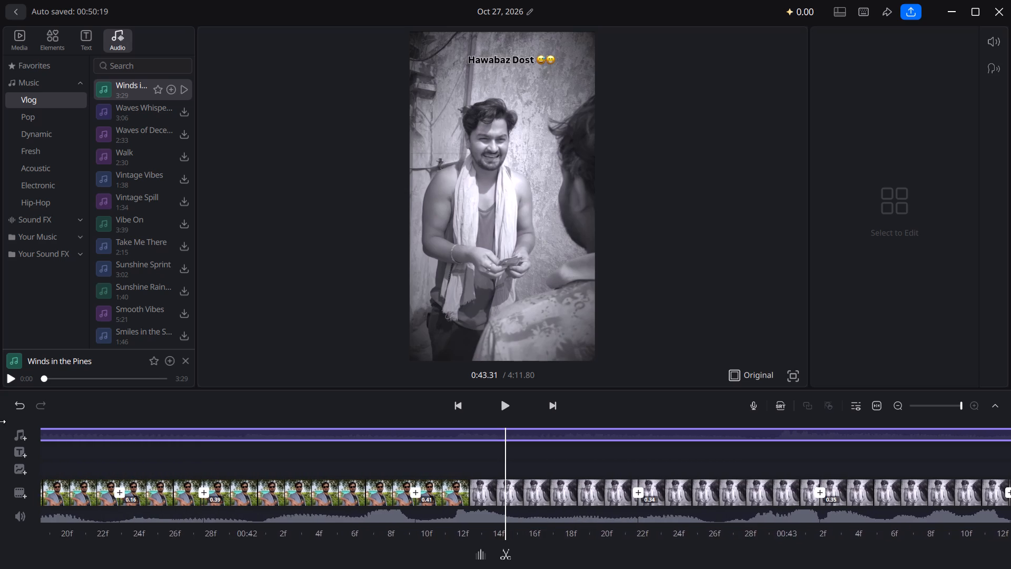
left_click_drag(0, 421, 0, 422)
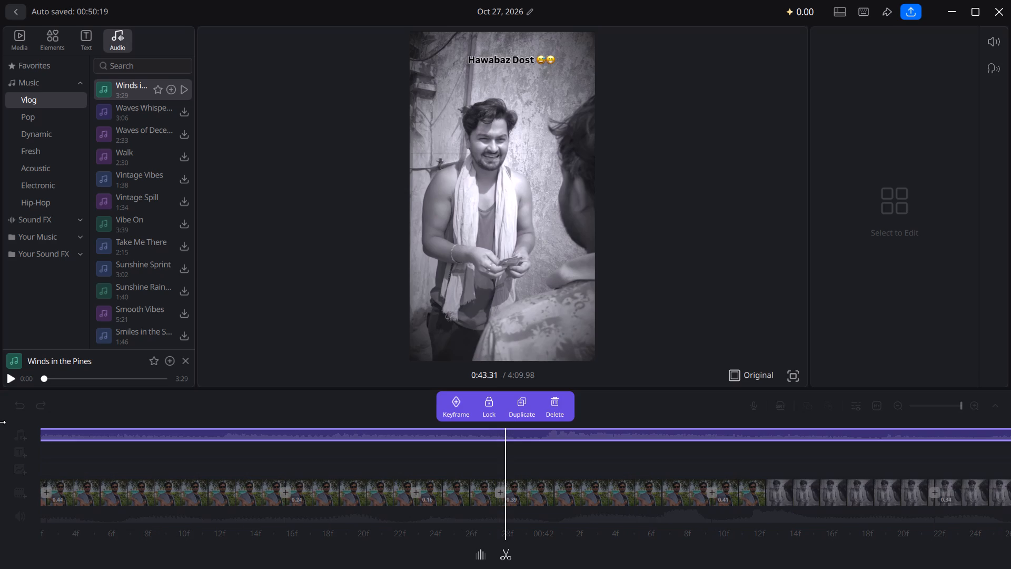
left_click(642, 356)
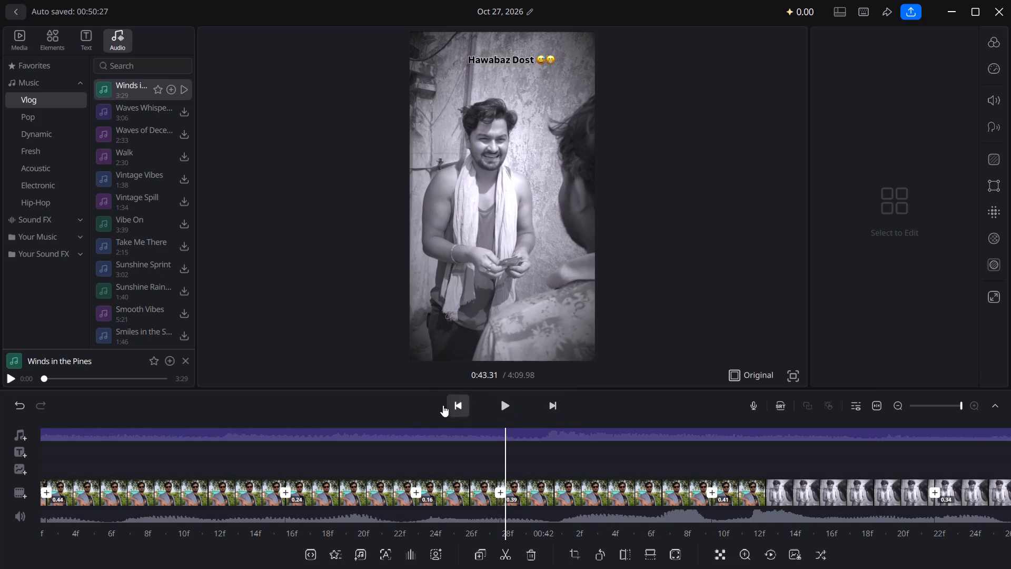
Split the Winds in the Pines music clip at about 41.36 s.
left_click_drag(404, 424, 534, 423)
left_click(455, 421)
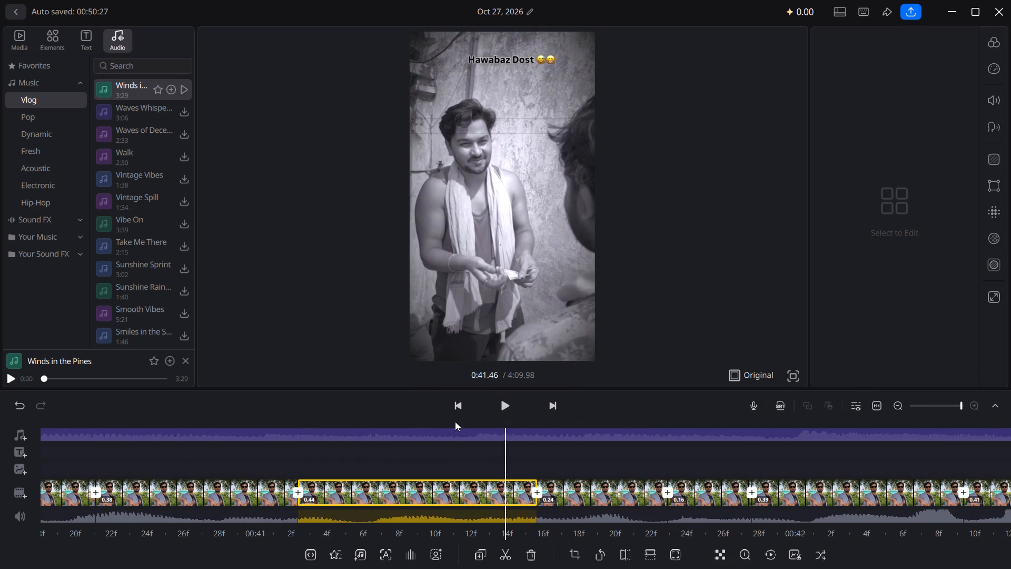
left_click(453, 424)
left_click(452, 432)
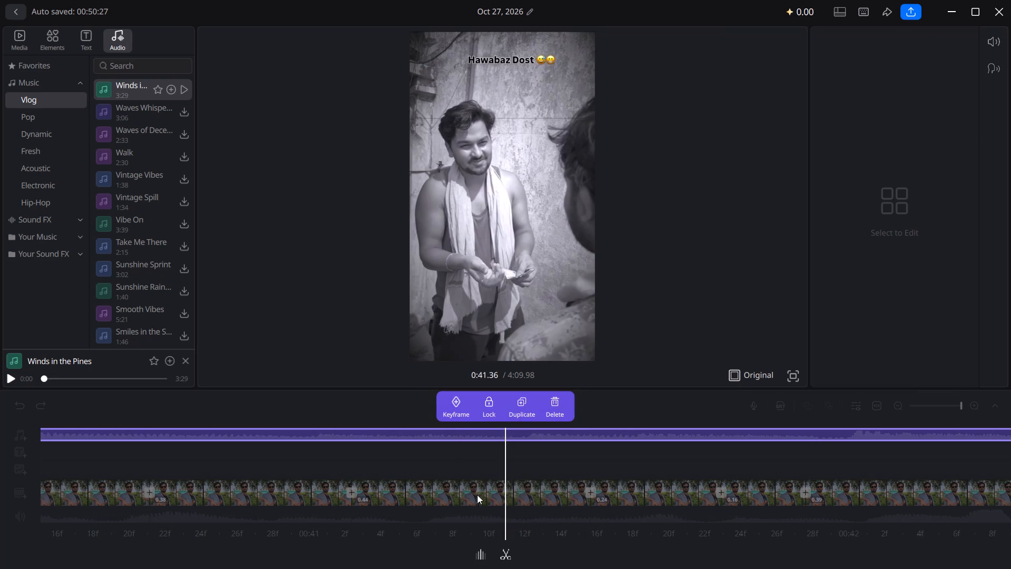
left_click(506, 557)
Split the remaining Winds in the Pines music clip again at about 42.11 s.
left_click_drag(684, 442, 495, 450)
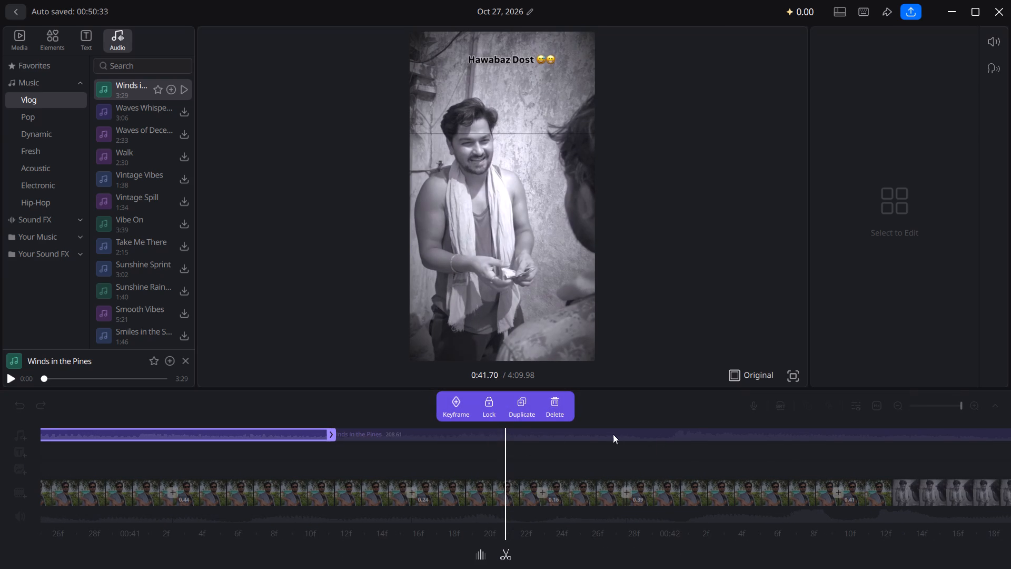
left_click_drag(667, 424, 536, 438)
left_click(613, 433)
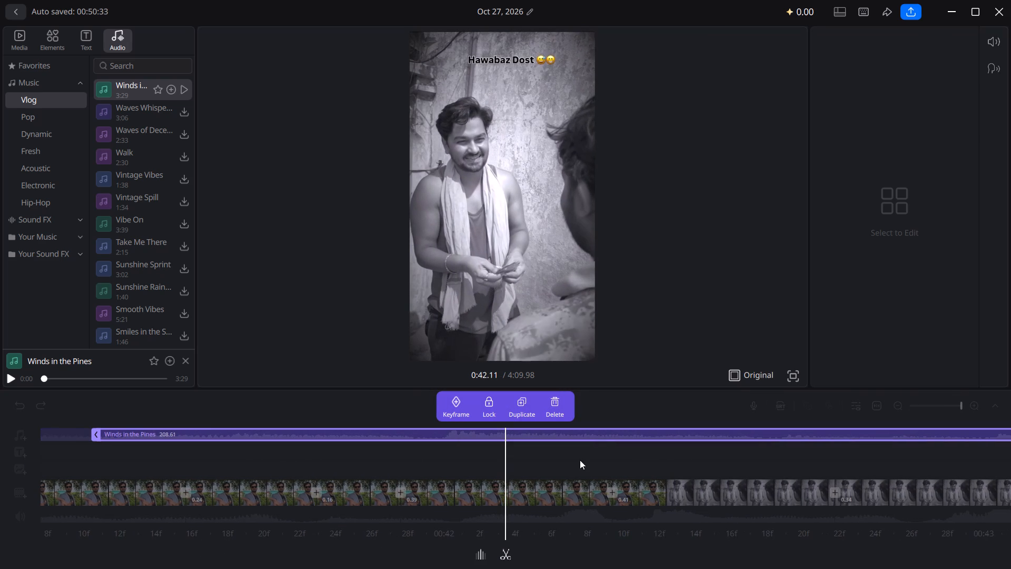
left_click(506, 553)
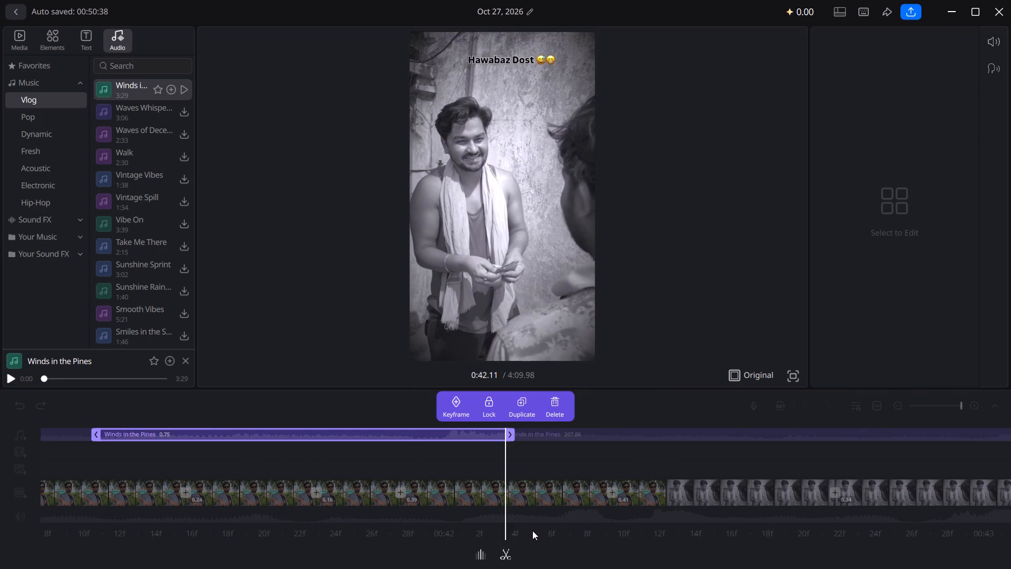
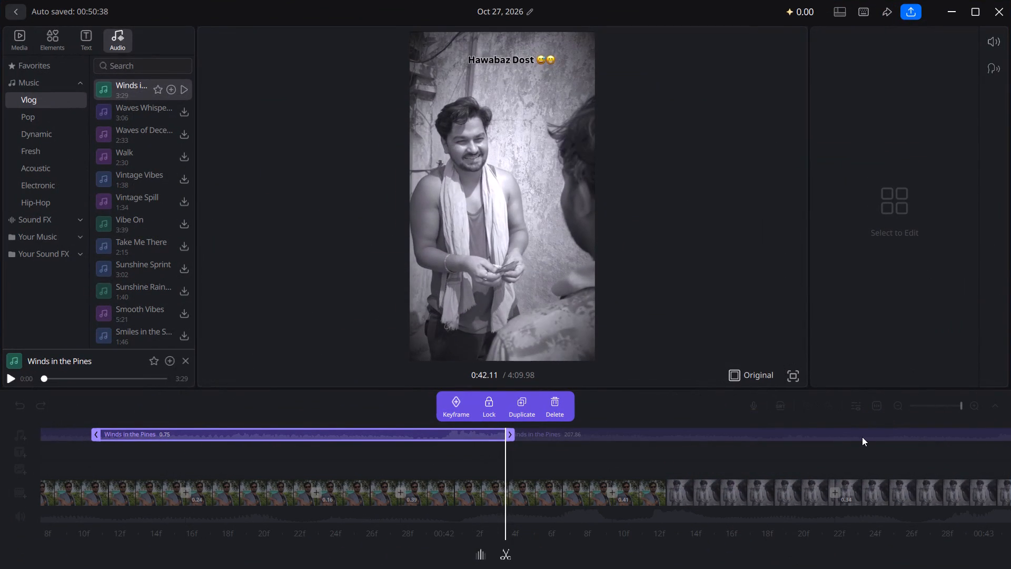
Split the remaining Winds in the Pines music clip at about 42.61 s.
scroll(729, 426, "left", 4)
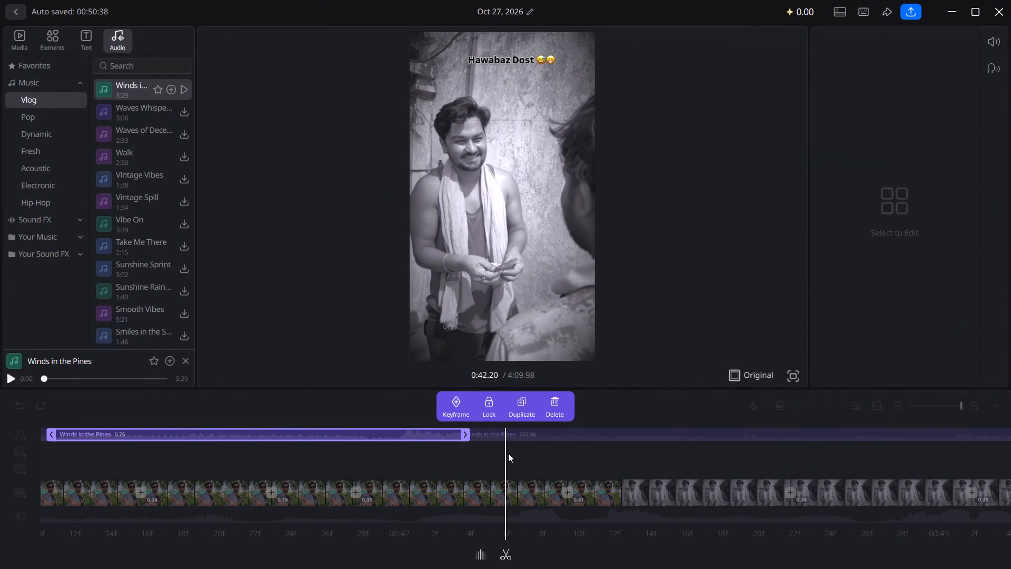
scroll(508, 453, "left", 7)
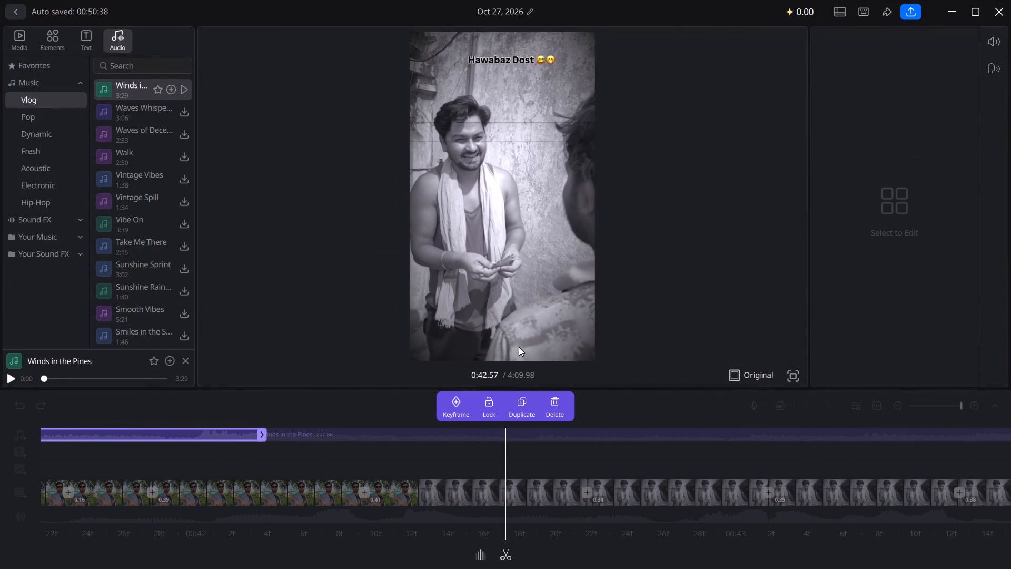
left_click(752, 123)
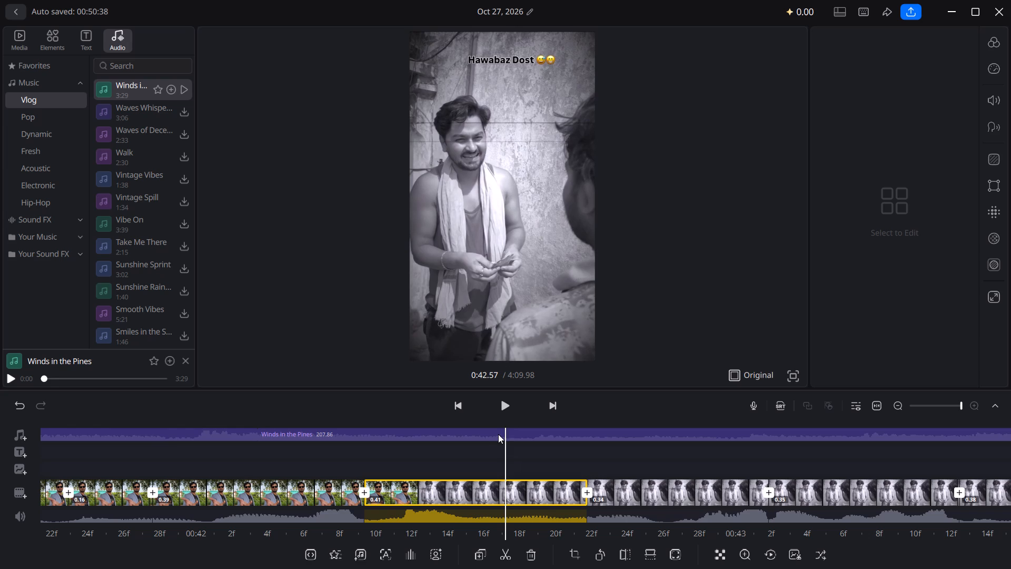
left_click(523, 430)
left_click(505, 544)
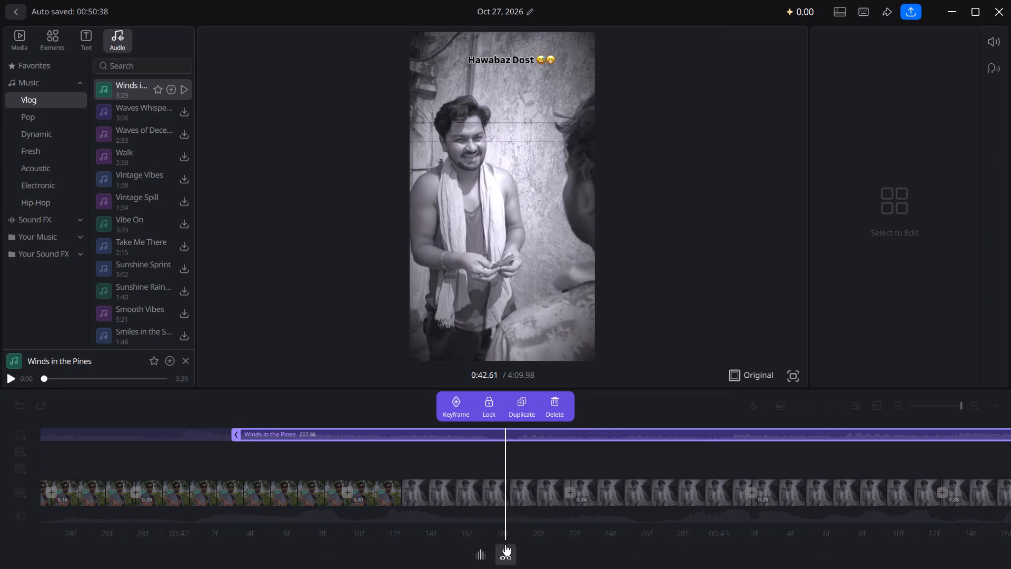
Split the last Winds in the Pines music clip again at about 43.2 s.
left_click_drag(702, 424, 396, 427)
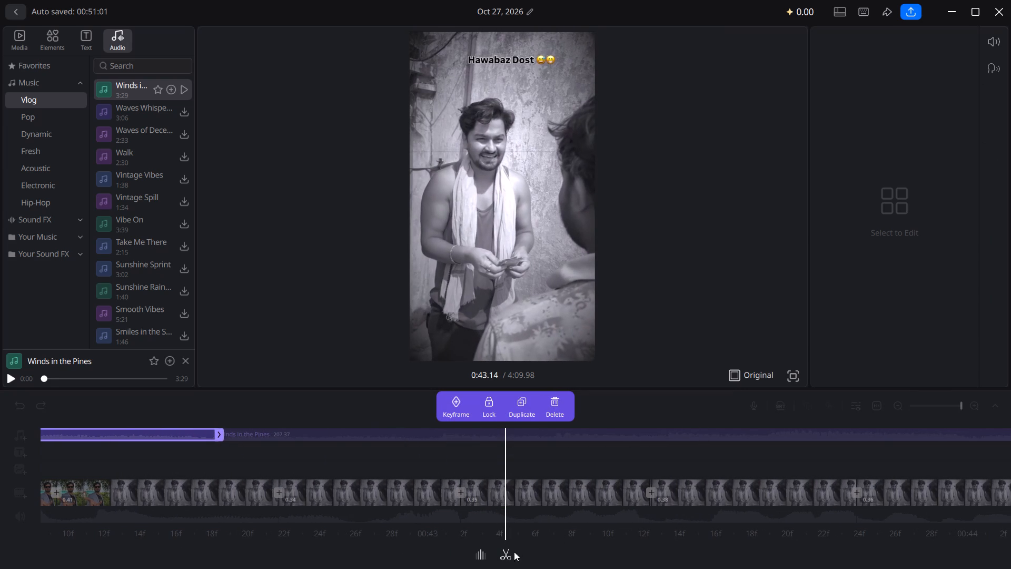
left_click_drag(514, 552, 504, 551)
left_click_drag(662, 463, 639, 461)
left_click(527, 438)
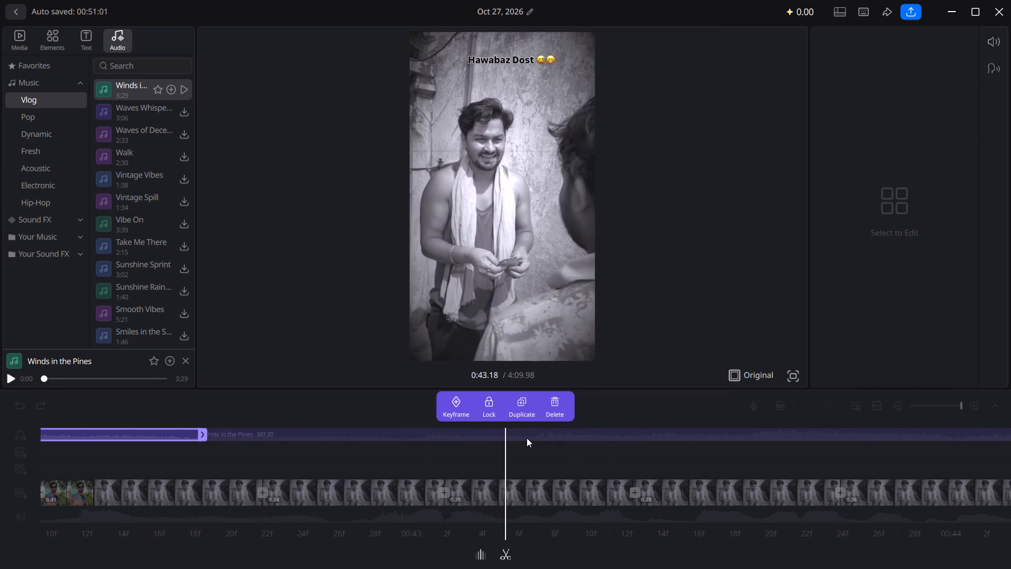
left_click(510, 550)
Split the remaining part of the Winds in the Pines music at about 44.01 s.
left_click_drag(709, 475, 497, 472)
left_click_drag(658, 468, 515, 467)
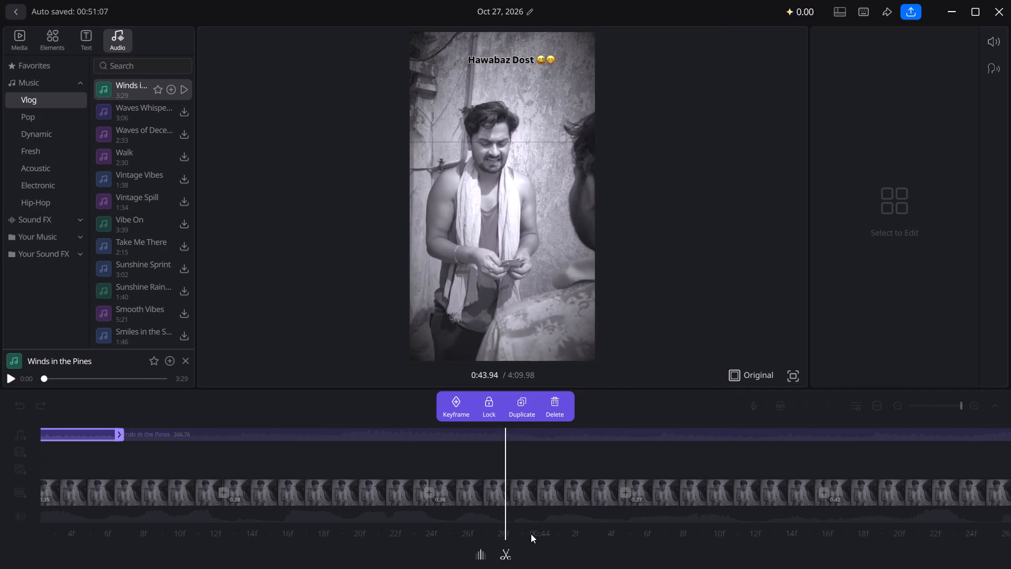
left_click(546, 440)
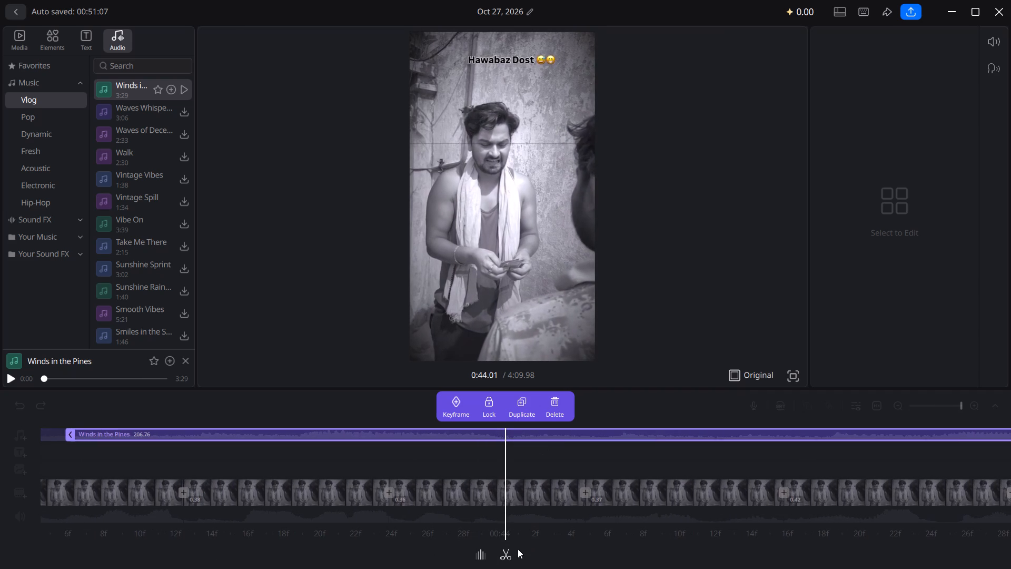
left_click(510, 558)
Split the remaining Winds in the Pines music clip at about 44.8 s.
left_click_drag(733, 461, 430, 455)
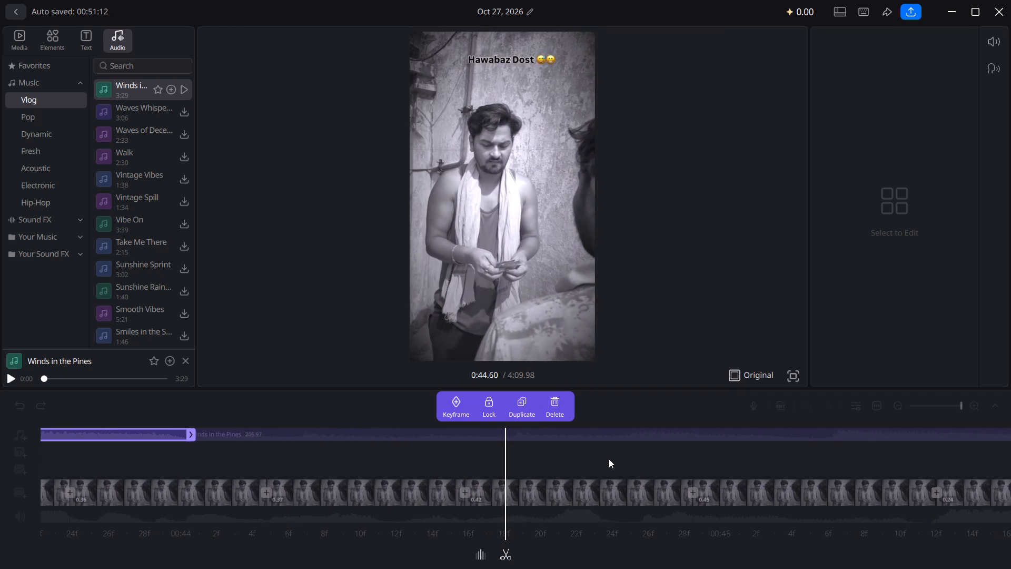
left_click_drag(603, 458, 550, 456)
left_click(548, 433)
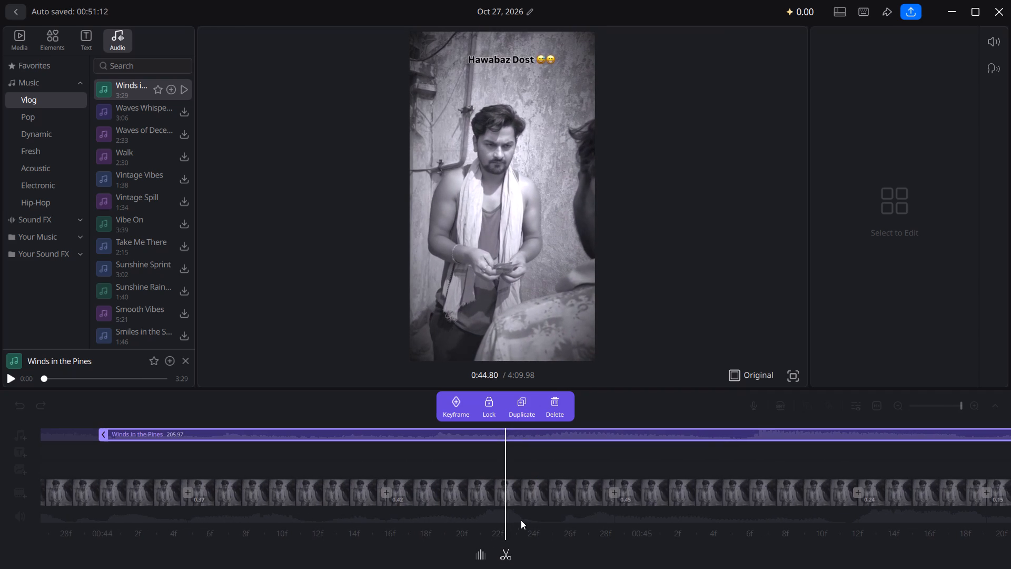
left_click(506, 555)
Split the remaining Winds in the Pines music clip at about 45.86 s.
left_click_drag(665, 473, 451, 460)
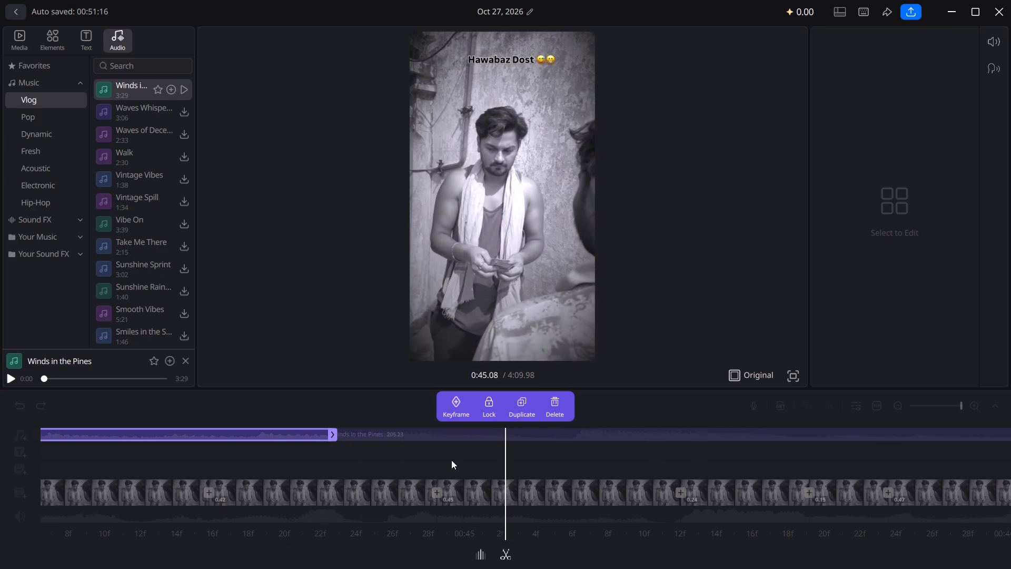
left_click_drag(688, 524, 559, 501)
left_click_drag(712, 489, 623, 488)
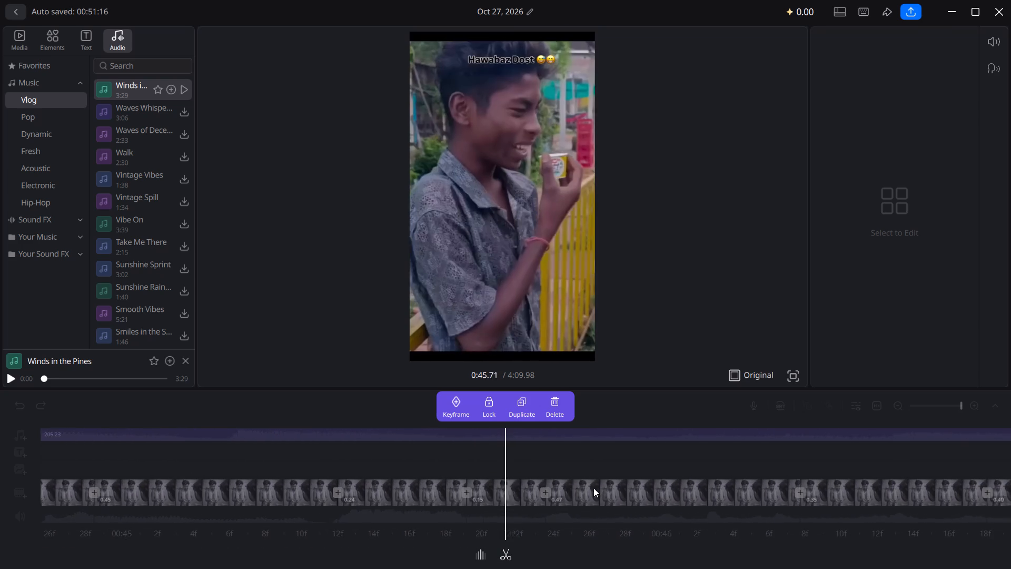
left_click_drag(631, 468, 691, 465)
left_click(598, 438)
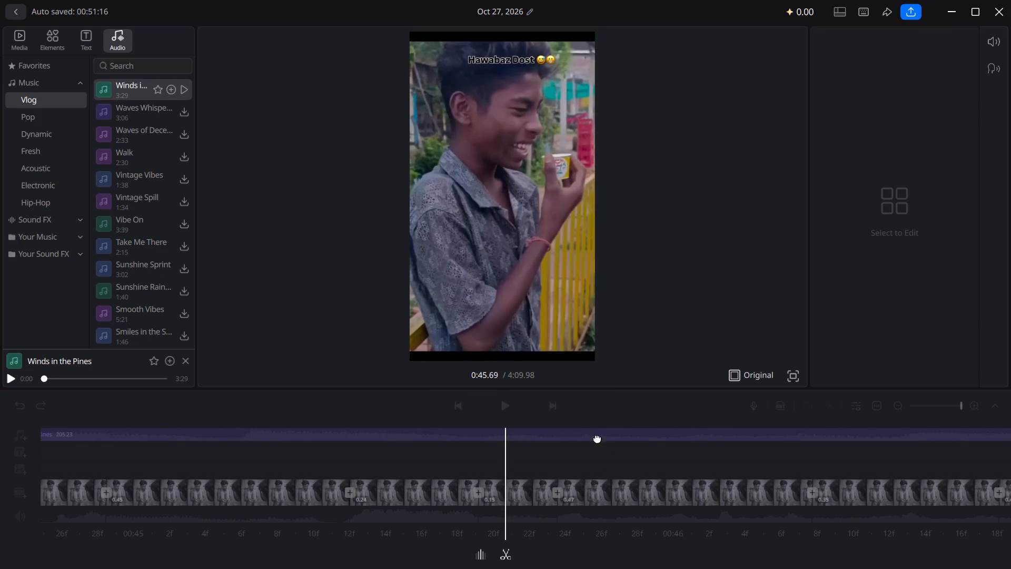
left_click(509, 552)
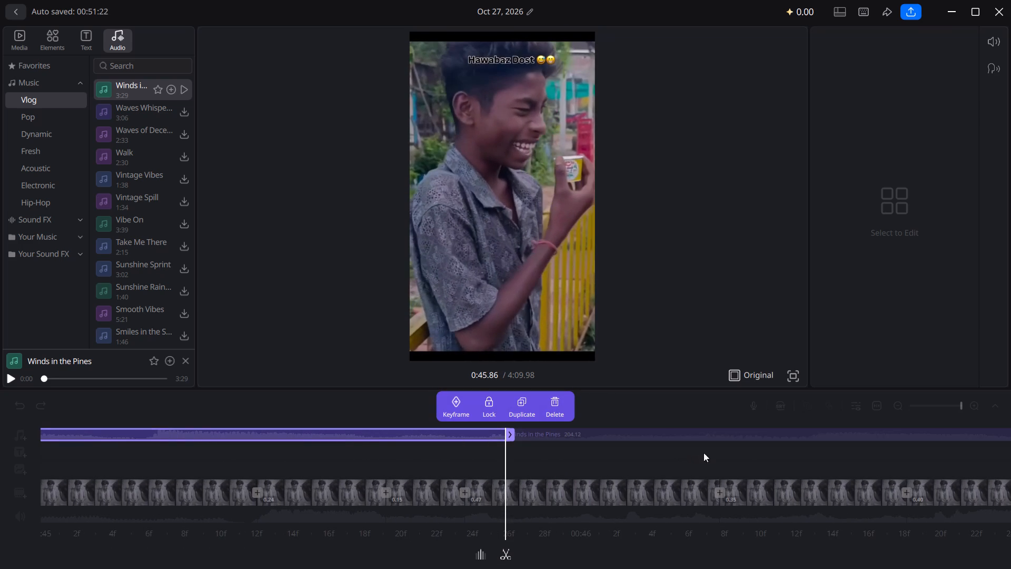
Split the remaining Winds in the Pines music clip at about 46.81 s.
left_click_drag(713, 428, 414, 395)
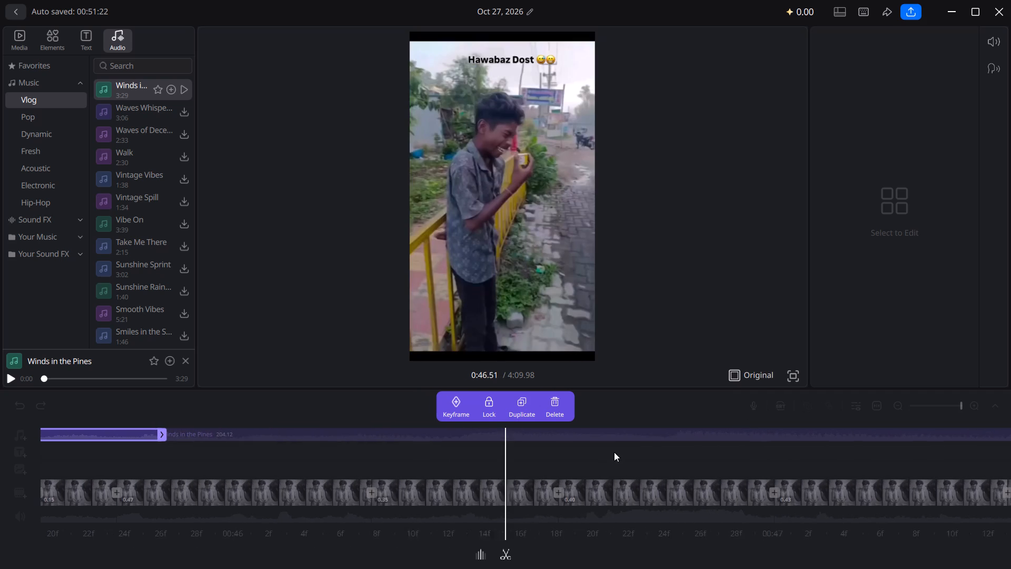
left_click_drag(705, 454, 599, 452)
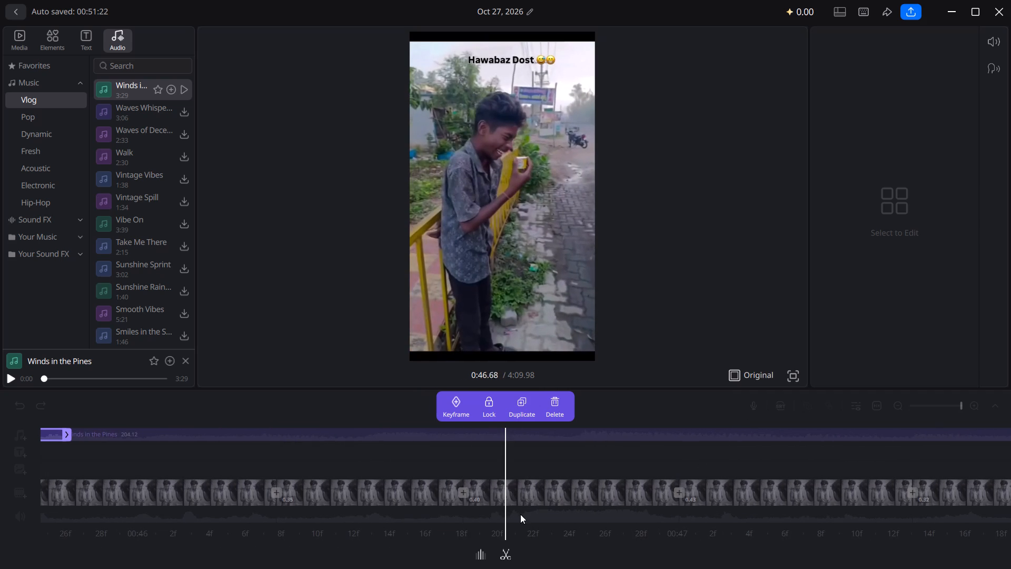
left_click(576, 435)
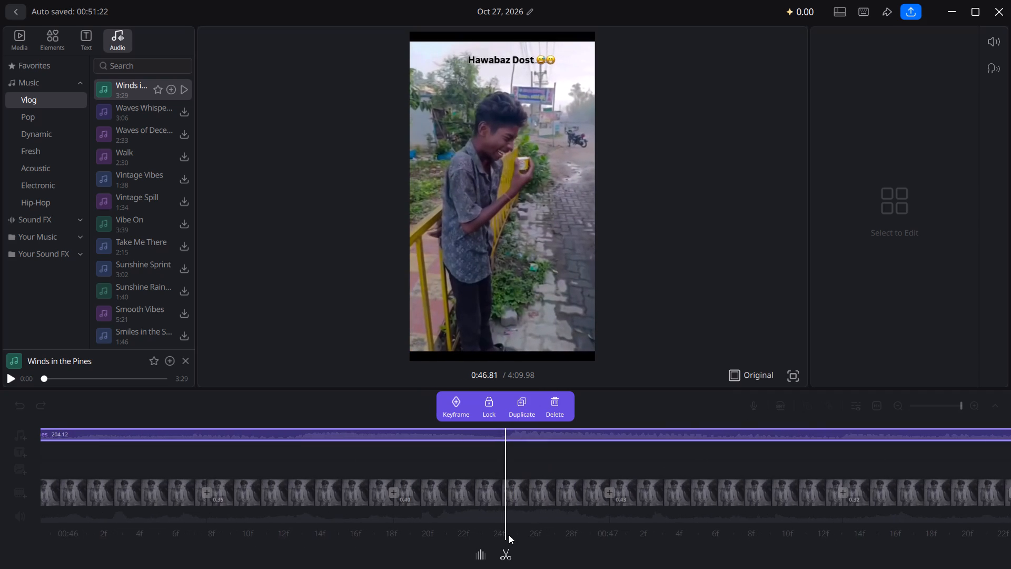
left_click(504, 550)
Split the remaining Winds in the Pines music clip at about 47.56 s.
left_click_drag(752, 424, 536, 418)
left_click_drag(648, 440, 566, 435)
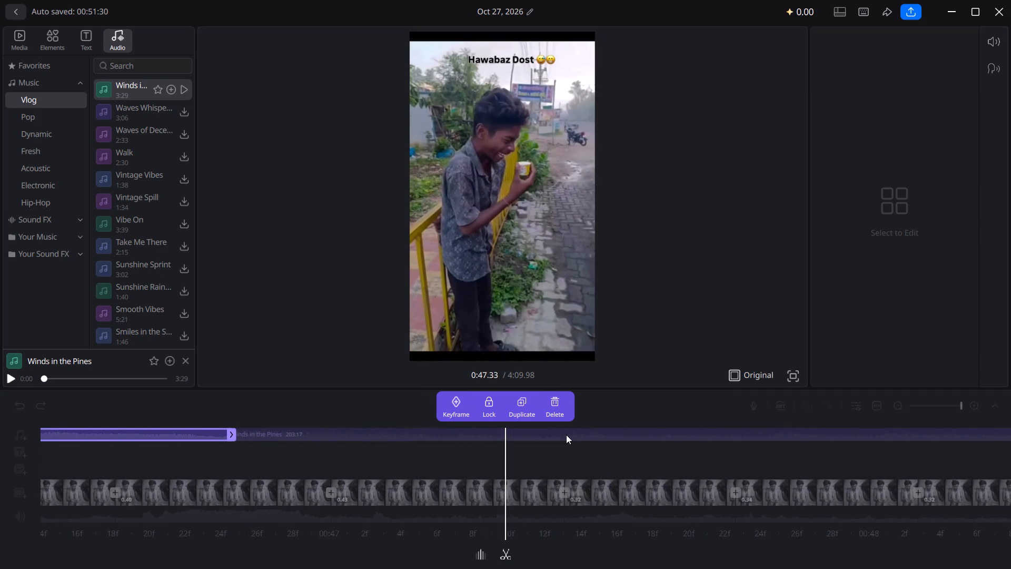
left_click_drag(566, 435, 559, 435)
left_click(569, 422)
left_click(571, 418)
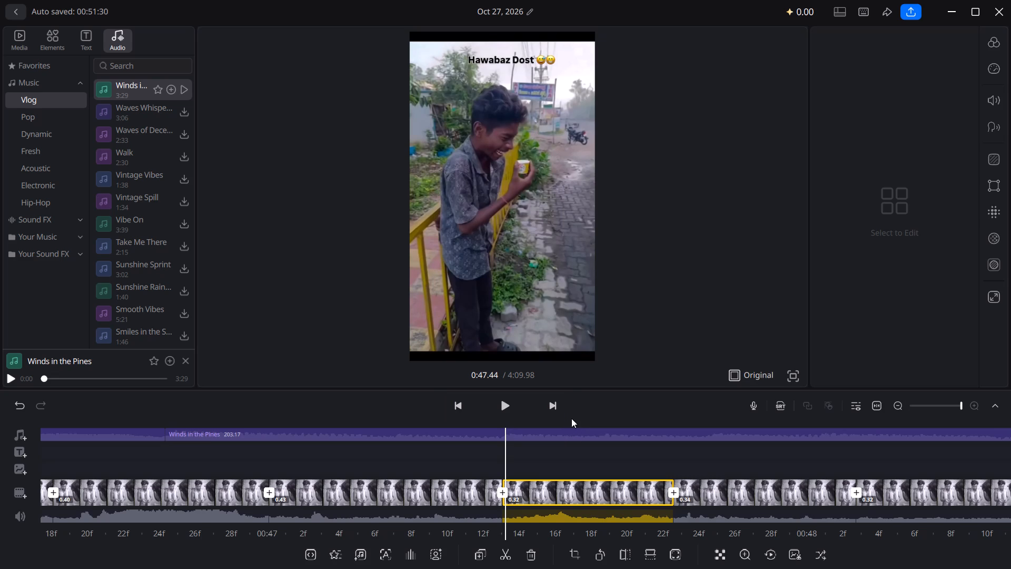
left_click(572, 433)
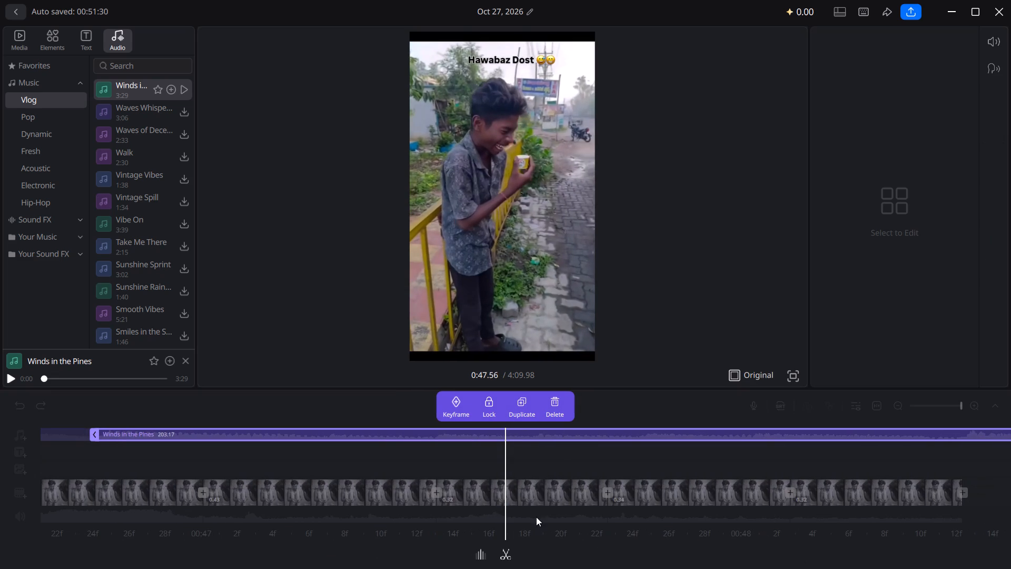
left_click(510, 553)
Split the remaining Winds in the Pines music clip at about 49.33 s, past the end of the video.
left_click_drag(676, 475, 410, 407)
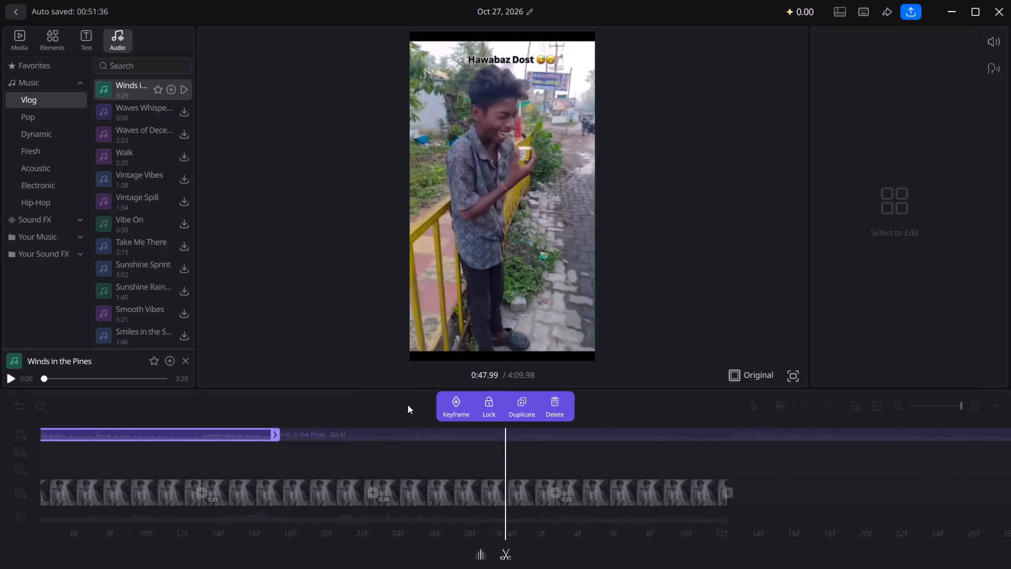
left_click_drag(737, 556, 539, 482)
left_click_drag(683, 479, 513, 453)
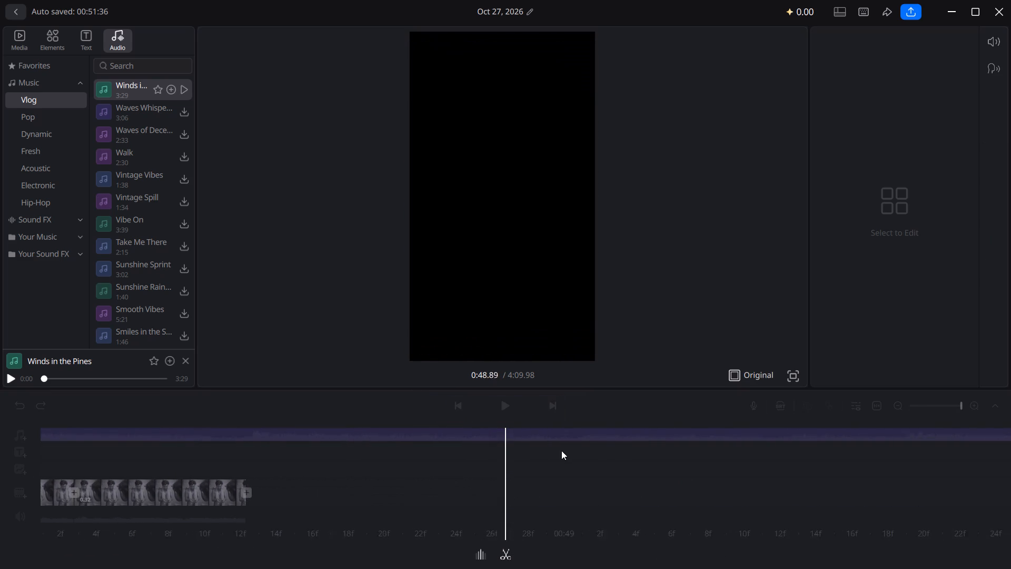
left_click(565, 444)
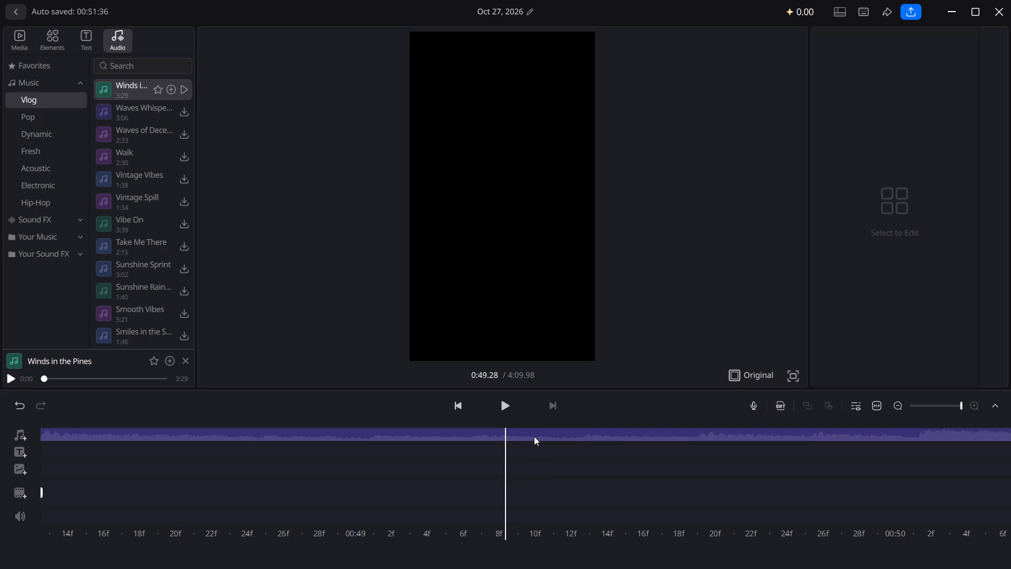
left_click(534, 435)
left_click(505, 562)
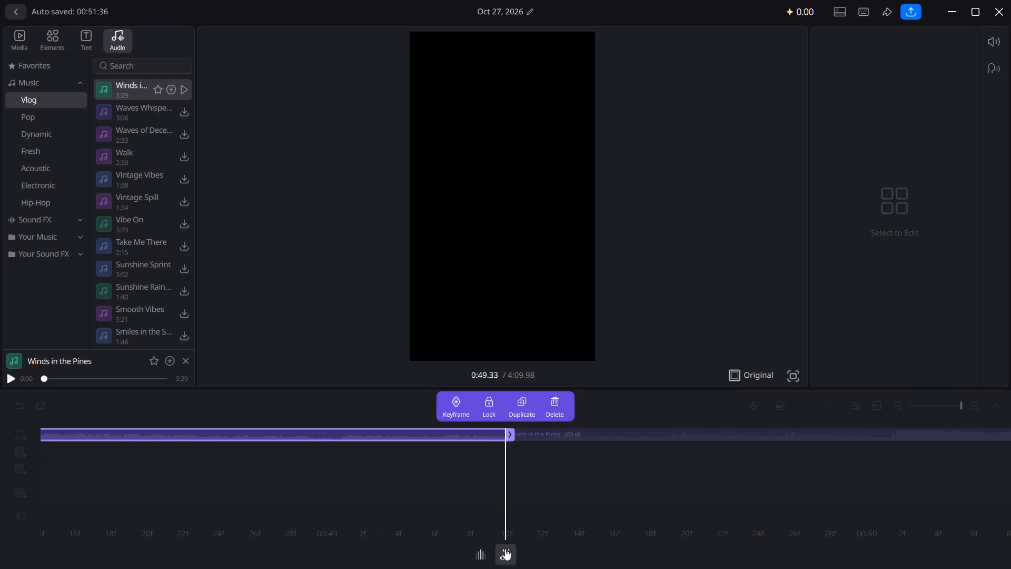
Add a Slide transition with a duration of 0.2 between the 0.40 and 0.48 video segments at about 32.65 s.
left_click_drag(484, 439, 975, 491)
left_click_drag(524, 486, 870, 492)
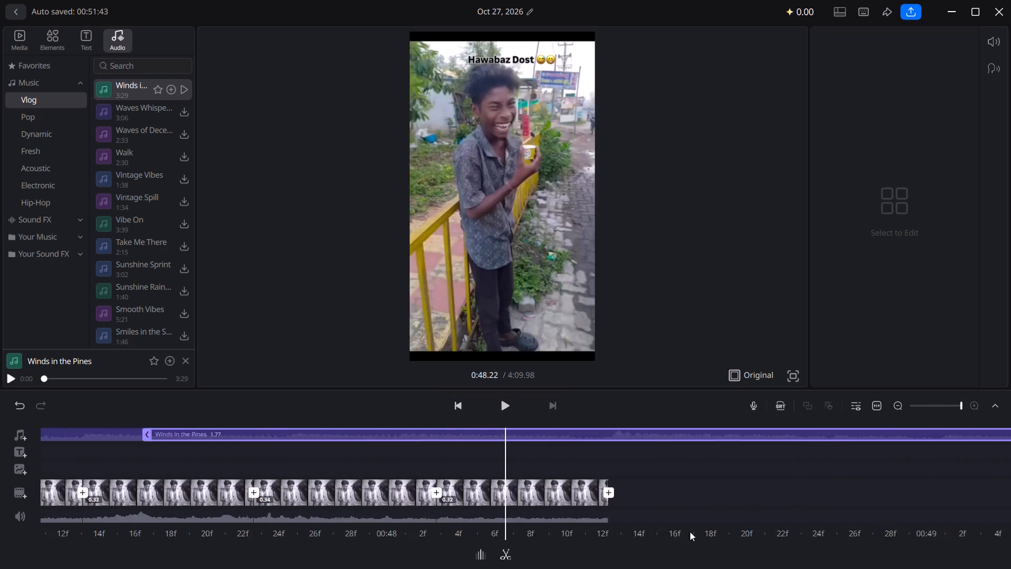
left_click_drag(583, 444, 926, 478)
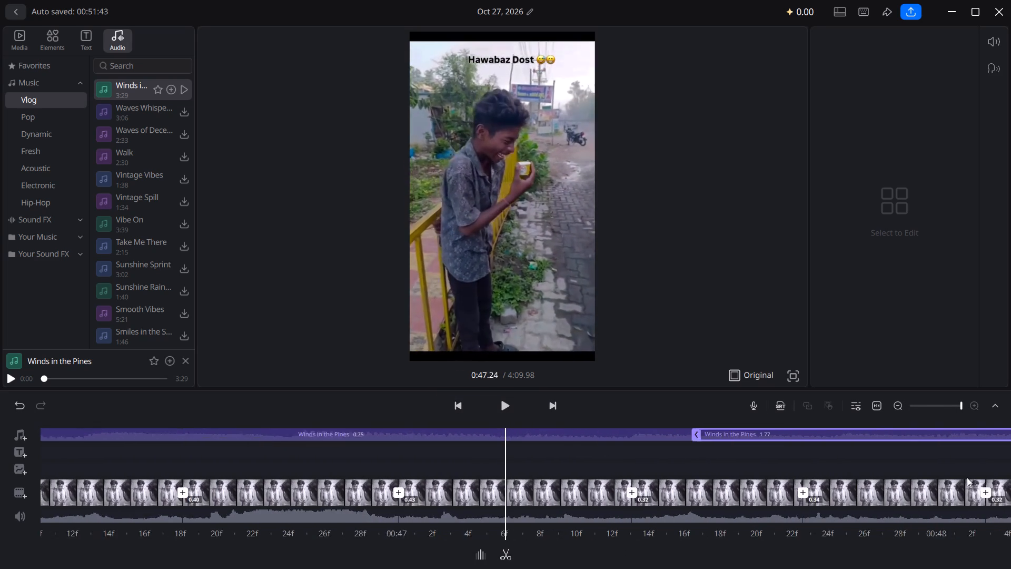
left_click(725, 402)
left_click_drag(714, 417, 1010, 449)
left_click_drag(732, 389, 754, 396)
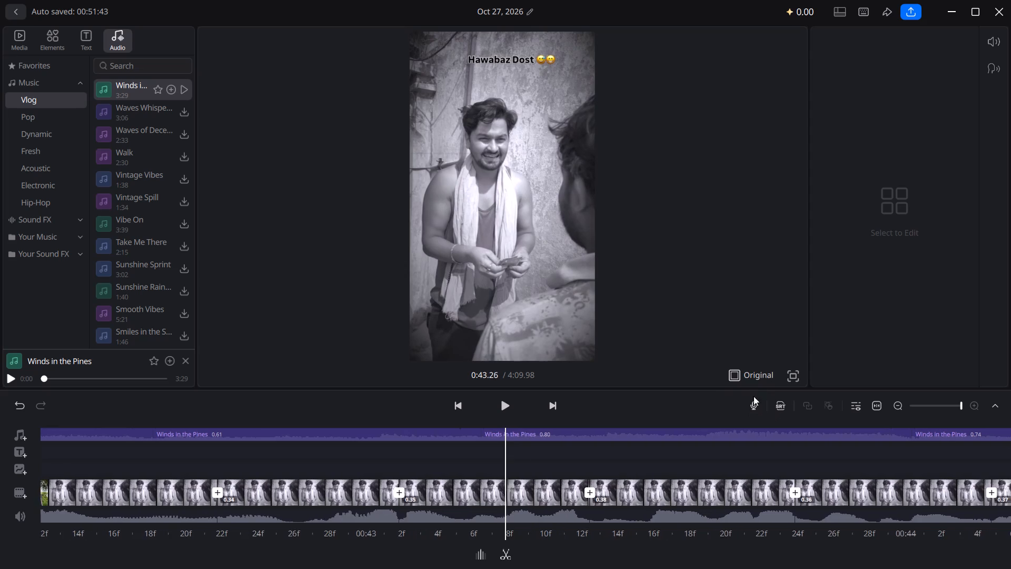
left_click_drag(754, 396, 1010, 440)
left_click_drag(750, 428, 1010, 568)
left_click_drag(730, 444, 1010, 444)
left_click_drag(682, 444, 995, 424)
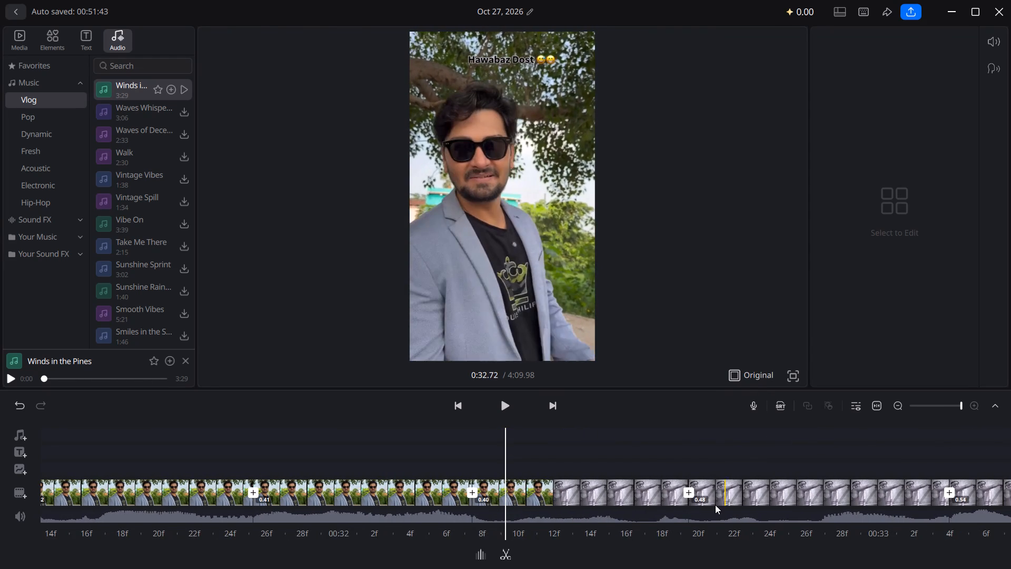
left_click(690, 490)
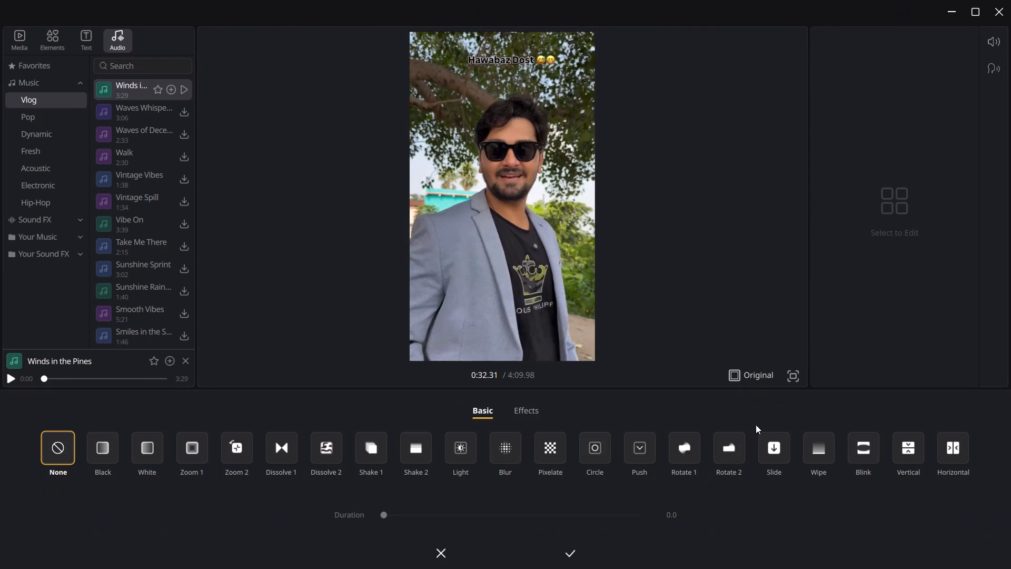
left_click(765, 444)
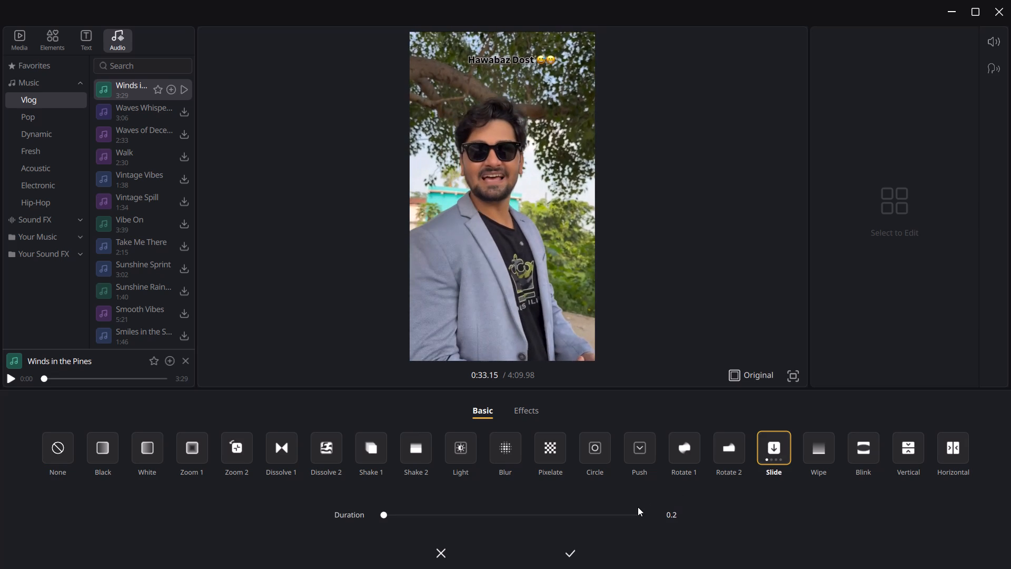
left_click(635, 508)
left_click(624, 516)
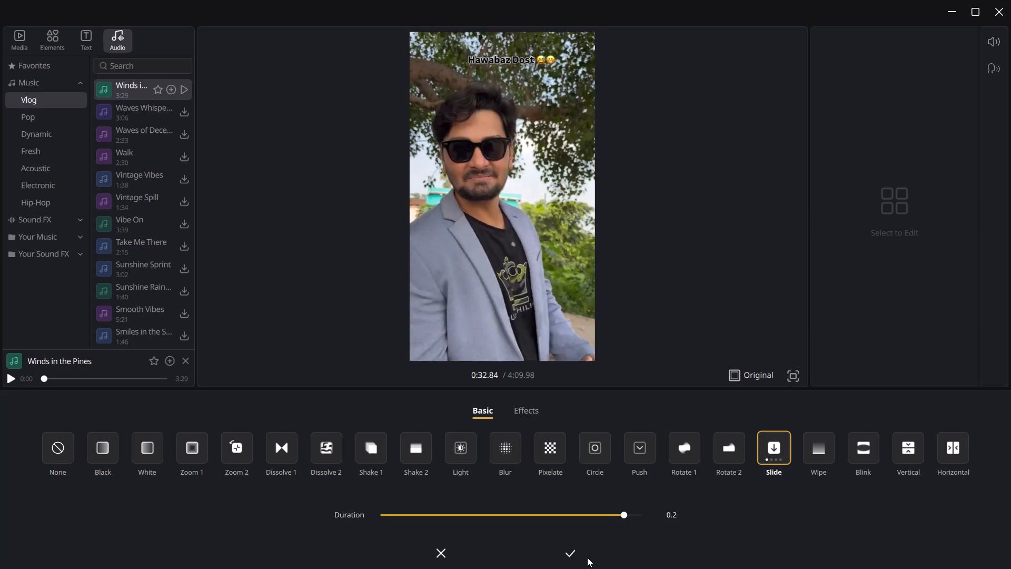
left_click(577, 553)
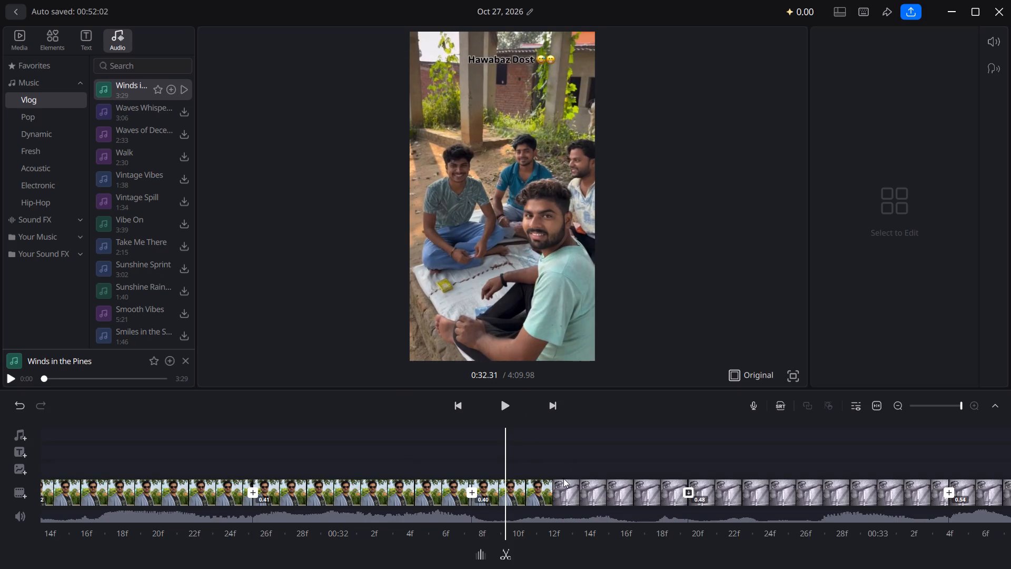
Add a Shake 2 transition between the 0.41 and 0.40 video segments at about 32.25 s.
left_click(501, 568)
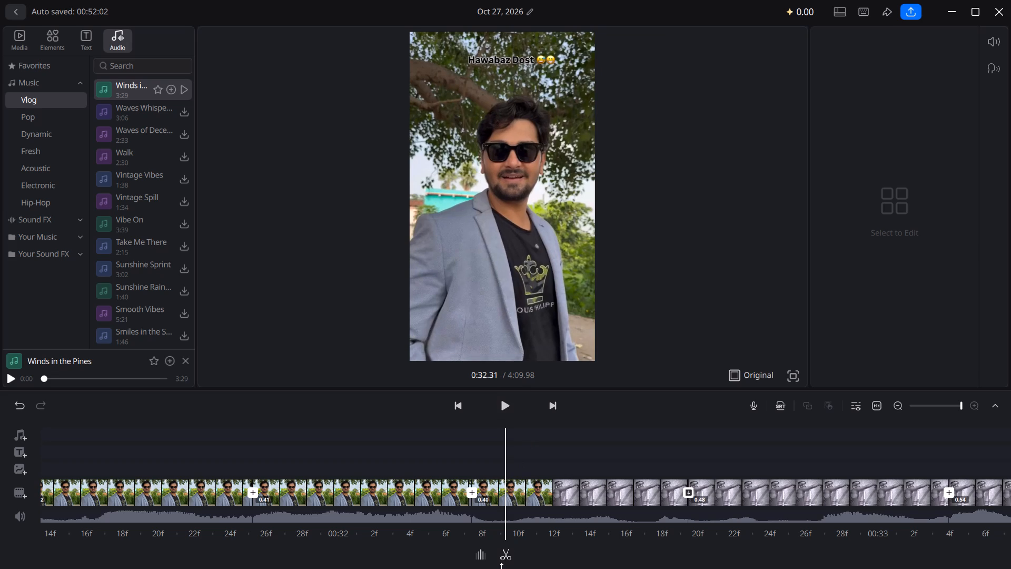
left_click(506, 561)
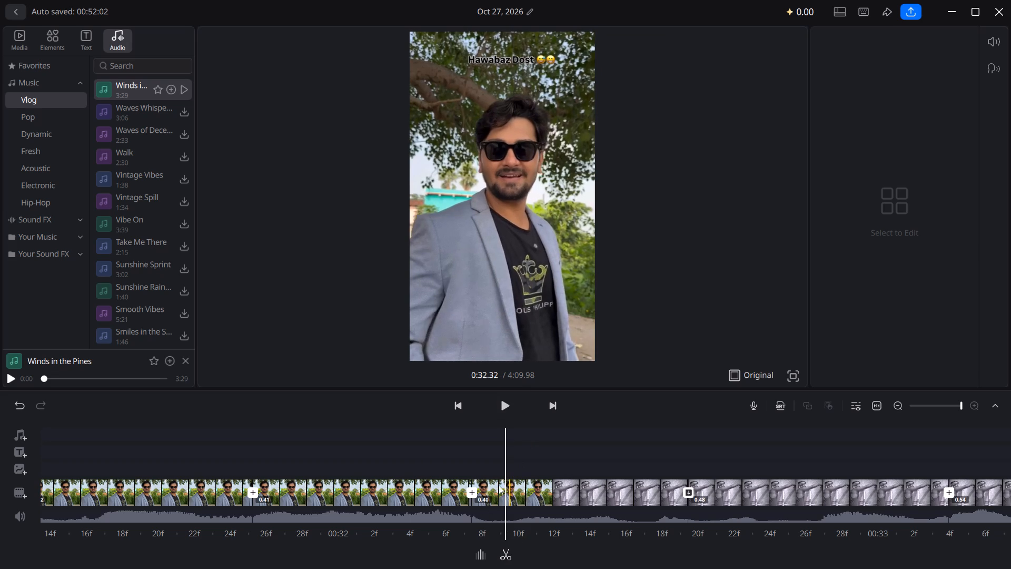
left_click(470, 492)
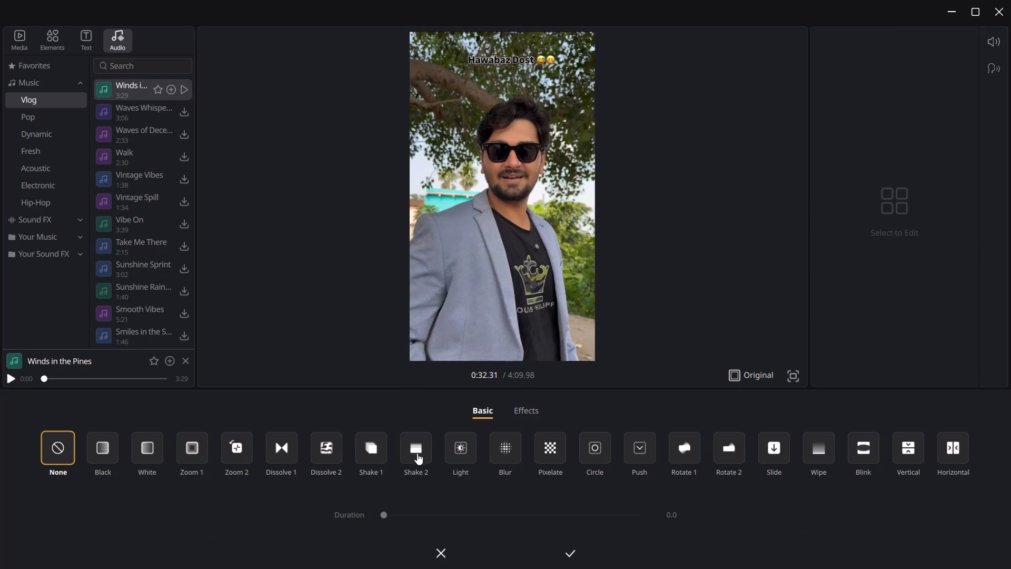
left_click(419, 452)
left_click(570, 556)
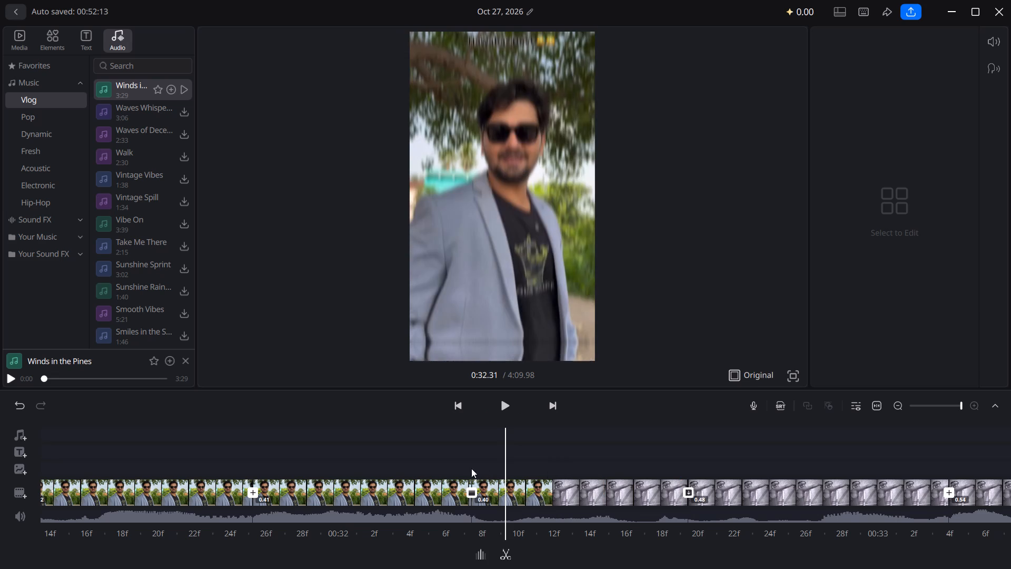
Add a Black transition with a duration of 0.4 between the two 0.42 video segments at about 31.43 s.
left_click_drag(466, 468, 650, 441)
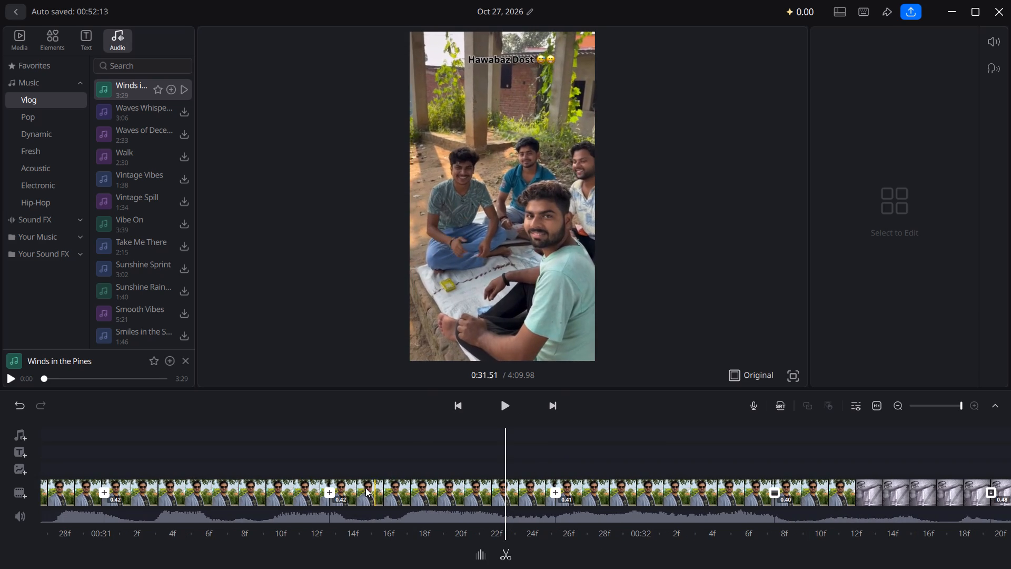
left_click(329, 488)
left_click(110, 455)
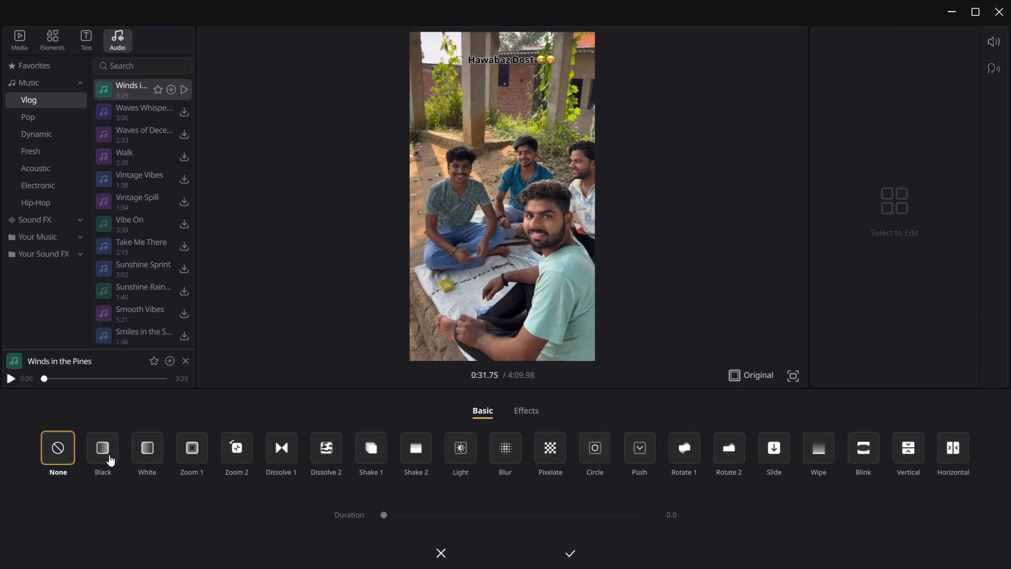
left_click(573, 558)
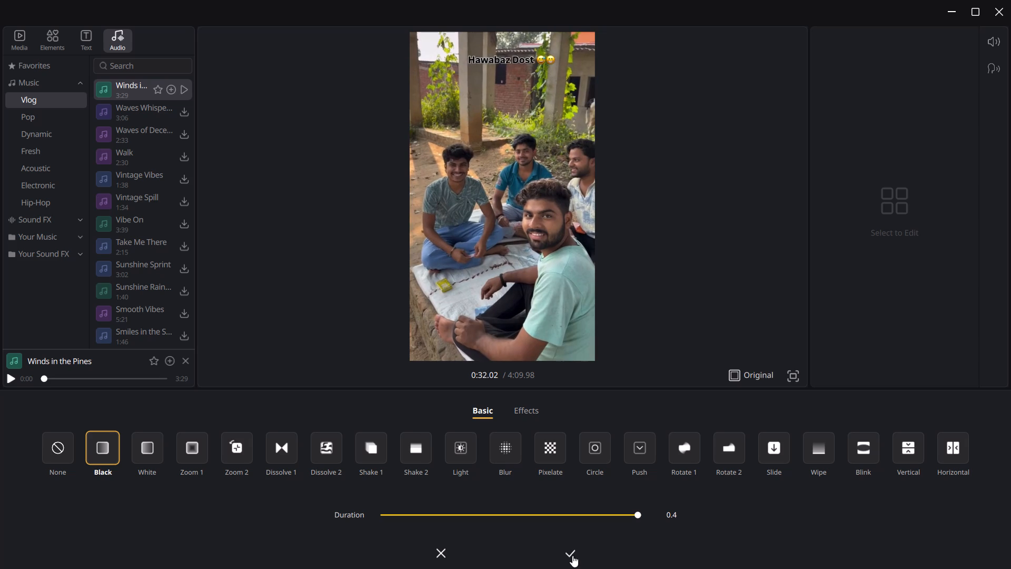
Add a Zoom 1 transition with a duration of 0.4 at the start of the 0.41 video segment, at about 30.6 s.
left_click_drag(414, 438, 633, 414)
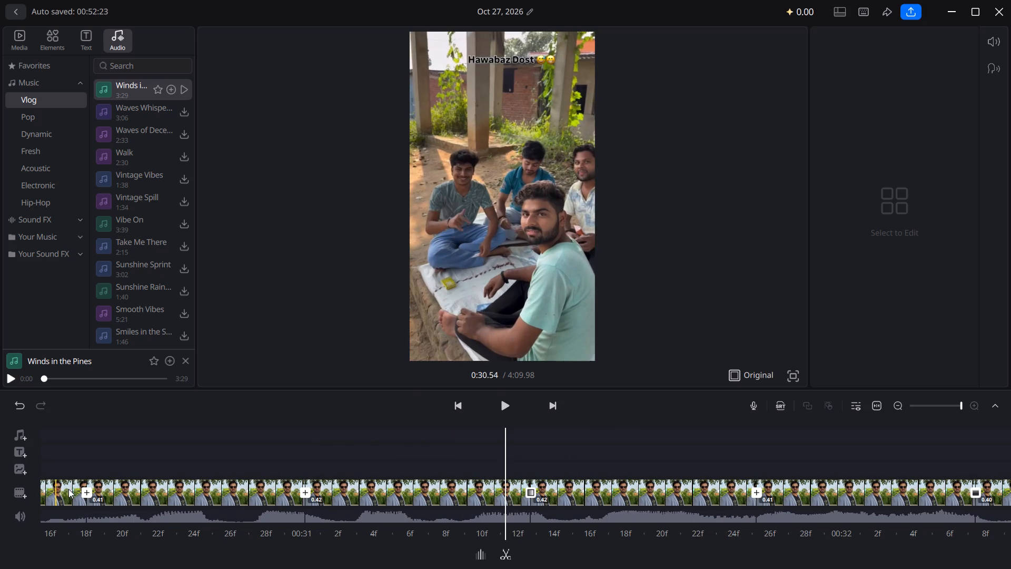
left_click(90, 487)
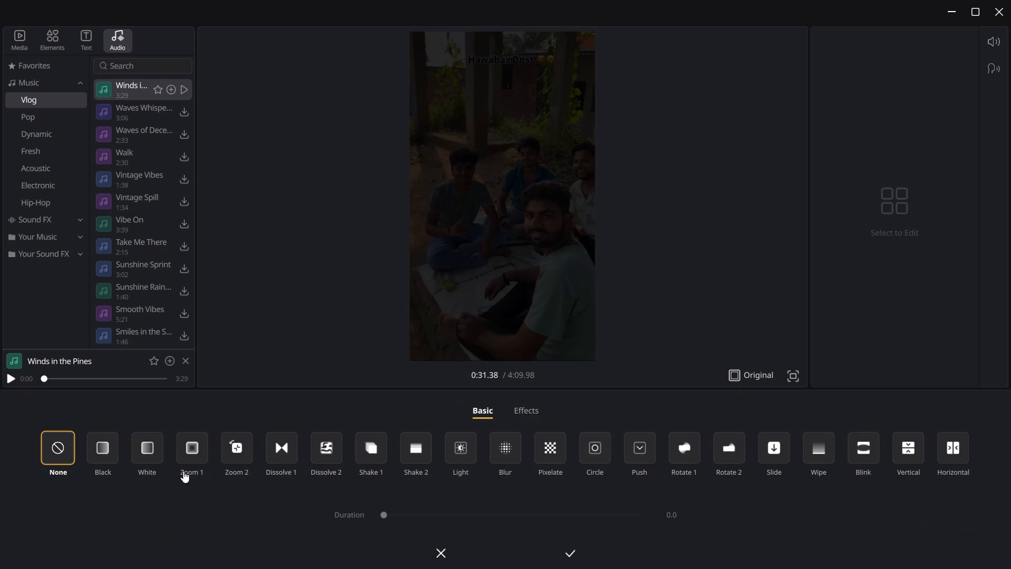
left_click(185, 454)
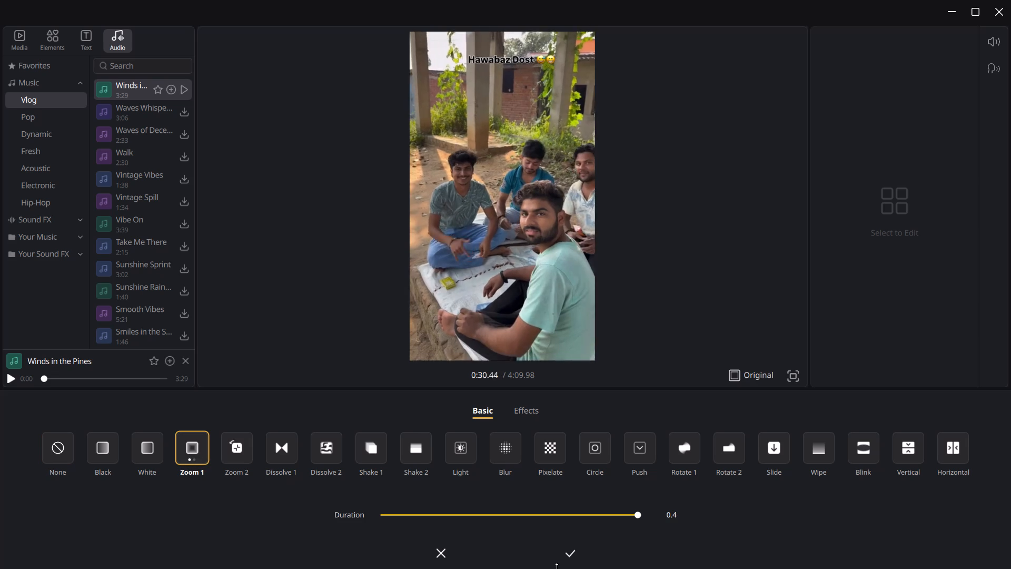
left_click(574, 568)
left_click(571, 544)
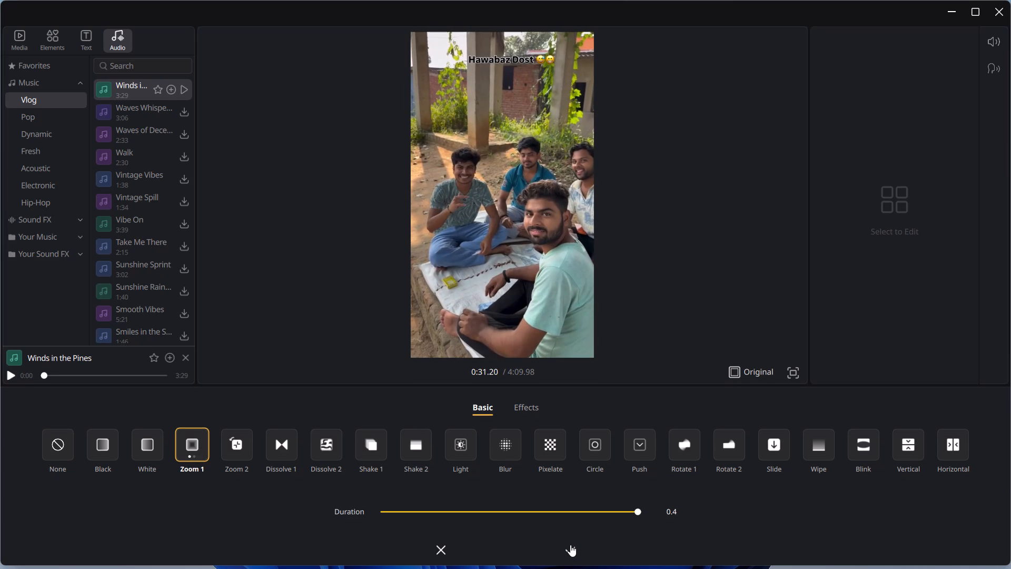
left_click(570, 544)
Split the 0.51 video segment at about 36.42 s into pieces of 0.32 and 0.19.
left_click_drag(605, 482, 532, 448)
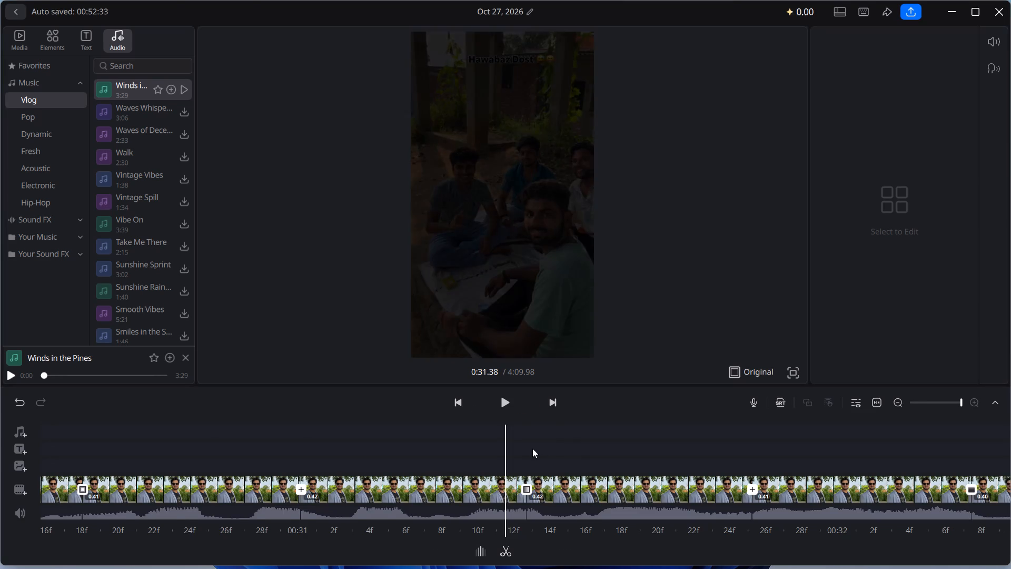
left_click_drag(532, 448, 475, 445)
left_click_drag(531, 462, 448, 454)
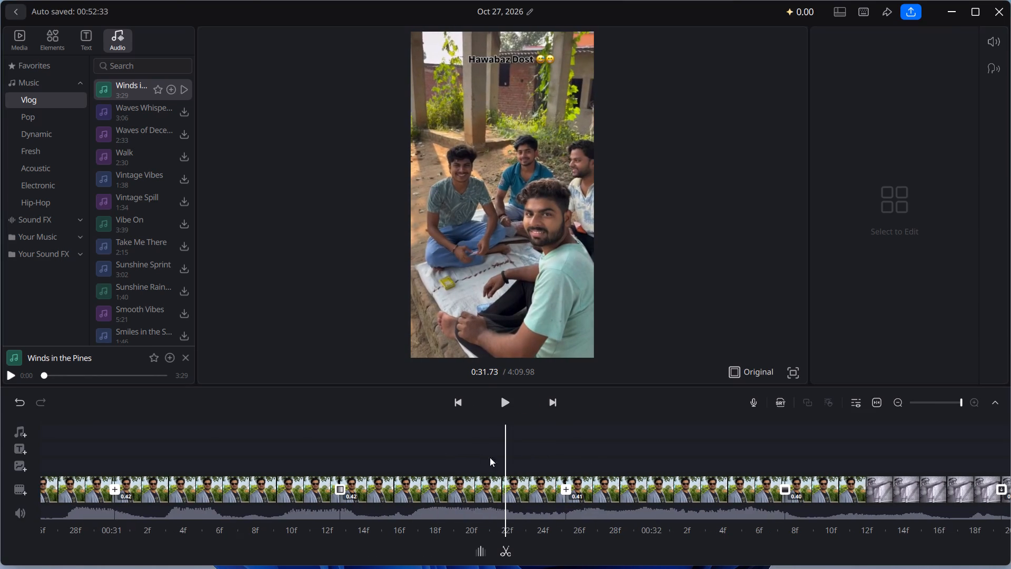
left_click_drag(586, 459, 418, 457)
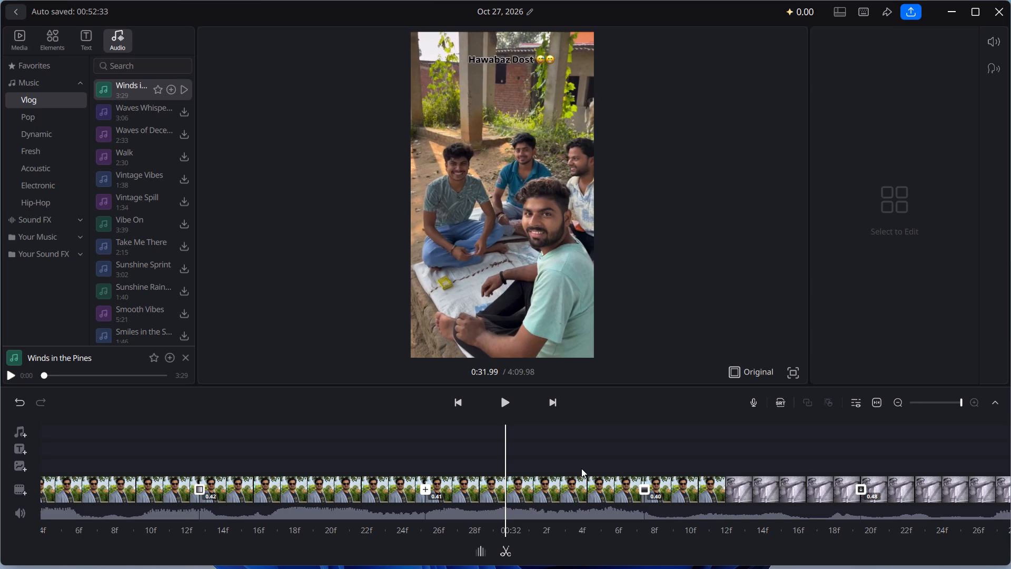
left_click_drag(581, 468, 397, 469)
left_click_drag(510, 467, 458, 468)
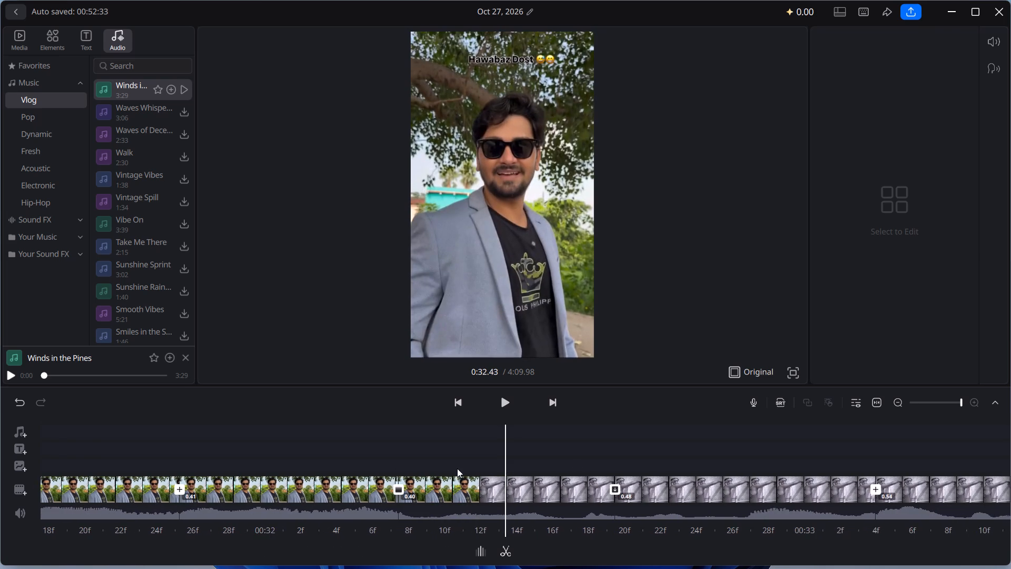
left_click_drag(463, 464, 329, 478)
left_click_drag(439, 472, 322, 469)
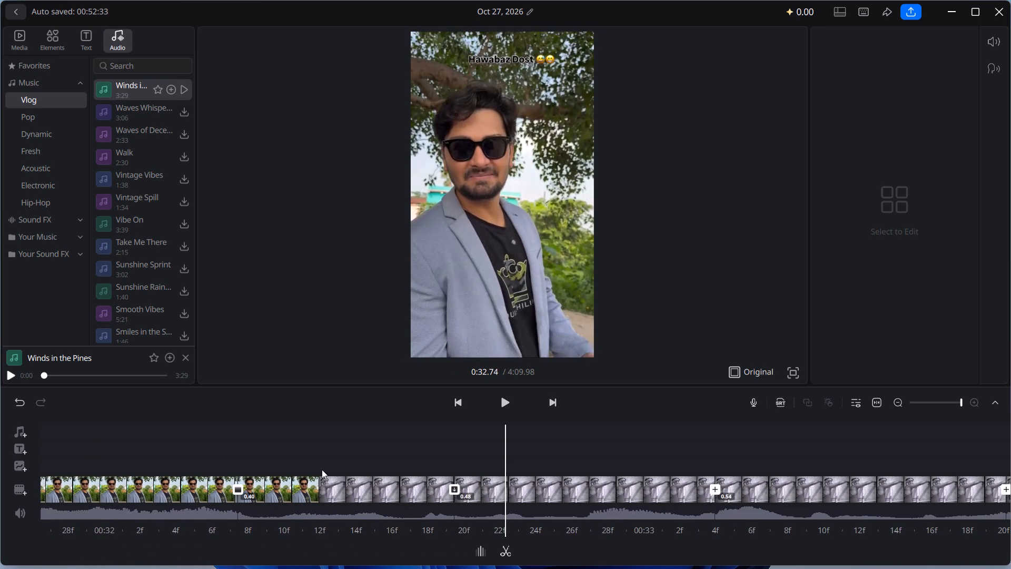
left_click_drag(322, 469, 261, 468)
left_click_drag(391, 460, 252, 462)
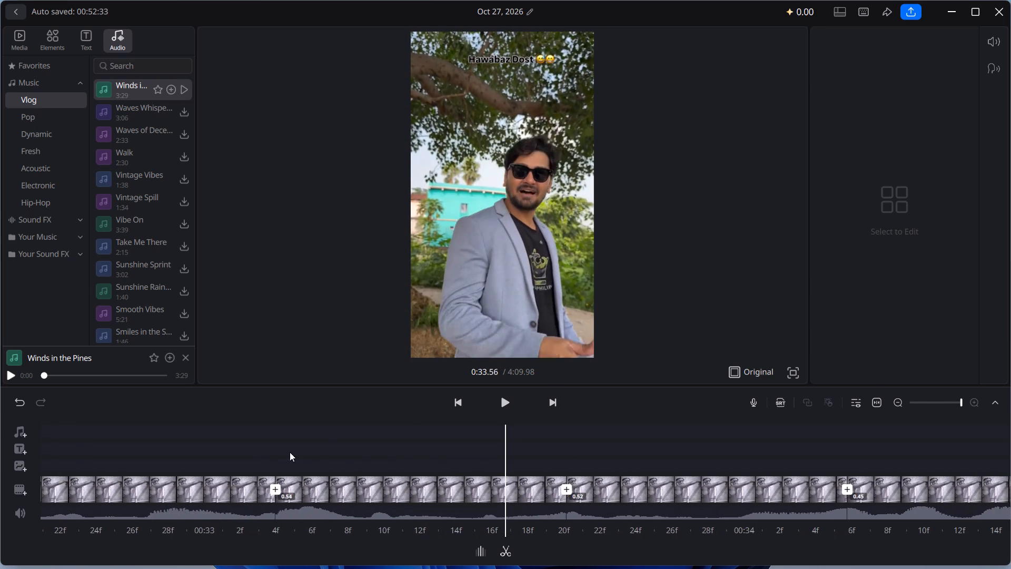
left_click_drag(375, 446, 244, 451)
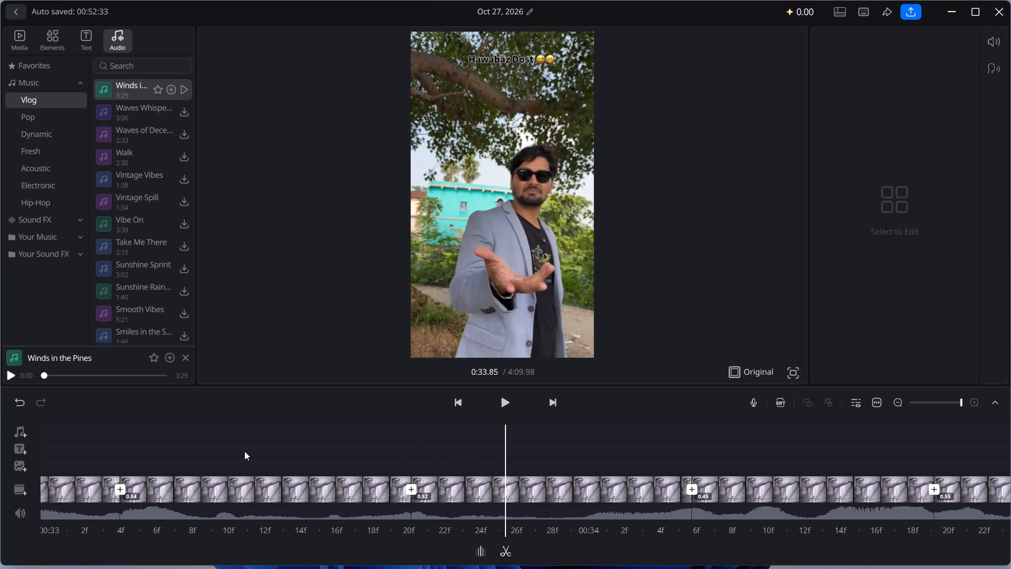
left_click_drag(371, 453, 261, 454)
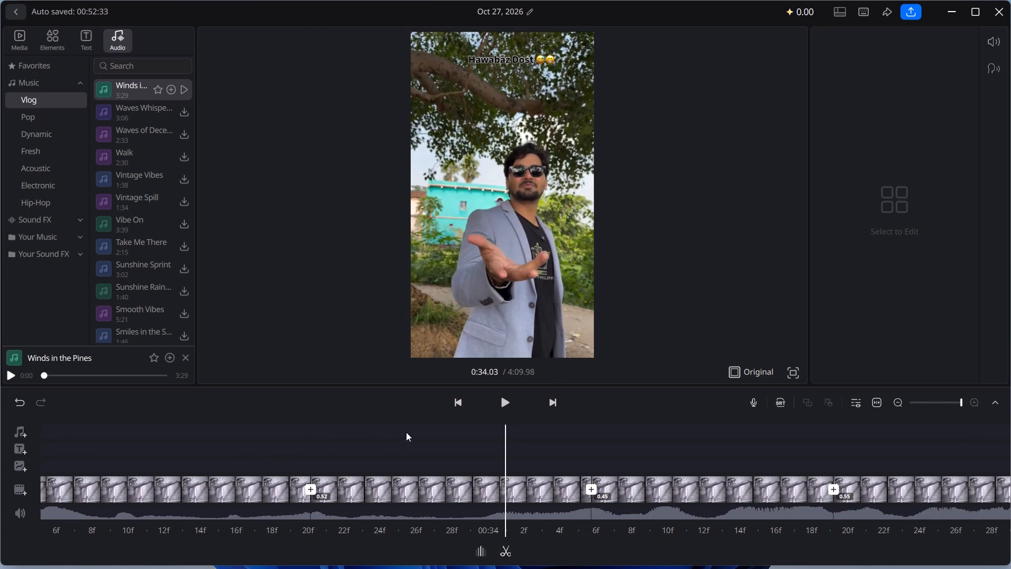
left_click_drag(576, 478, 374, 480)
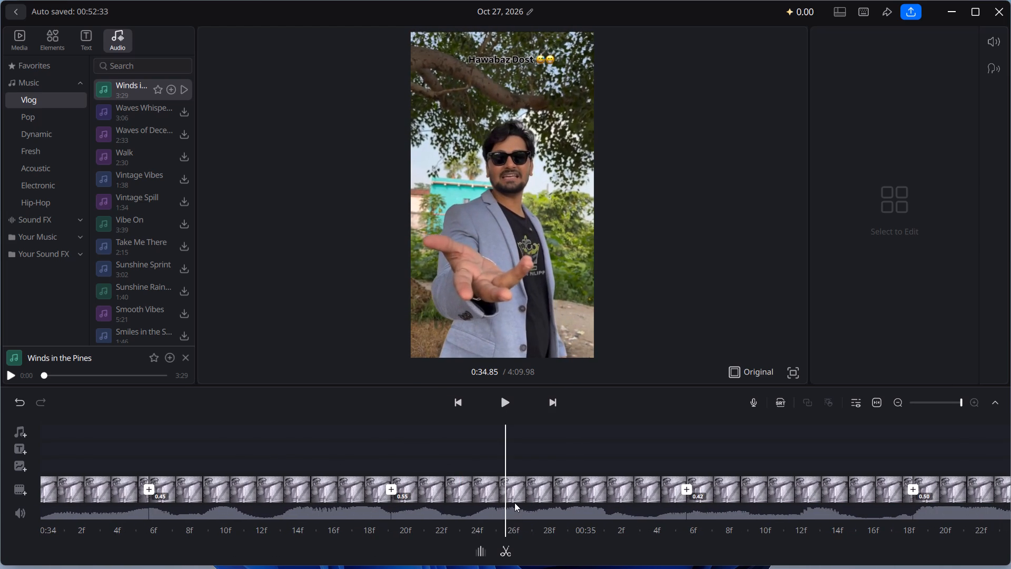
left_click_drag(515, 490, 356, 471)
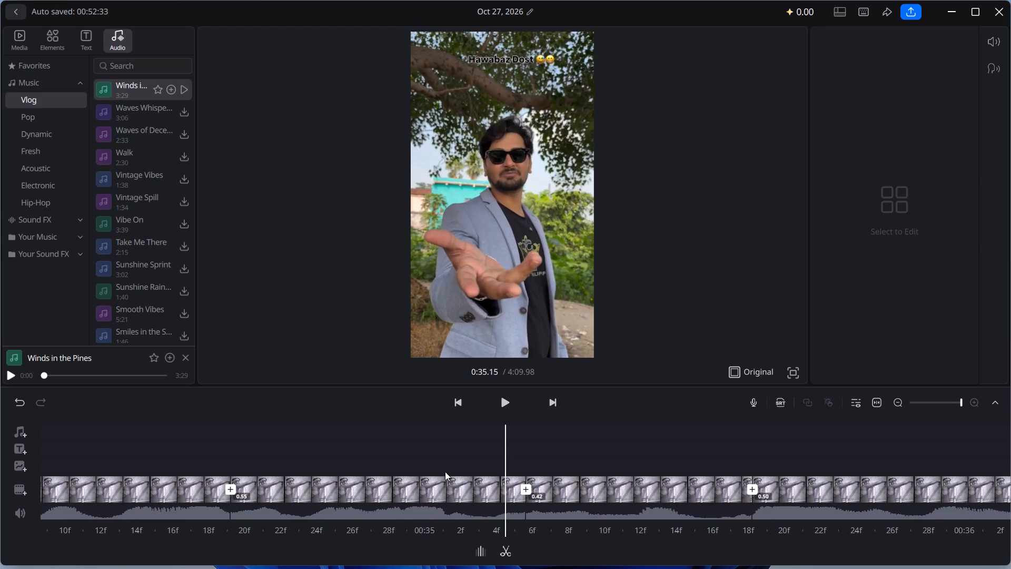
left_click_drag(473, 468, 274, 473)
left_click_drag(485, 477, 339, 484)
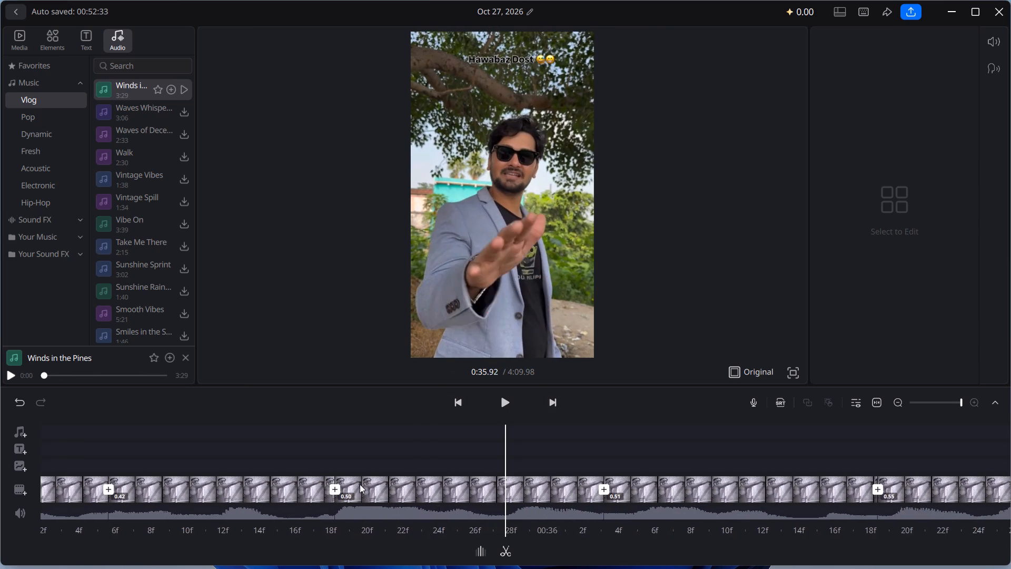
left_click_drag(572, 484, 375, 499)
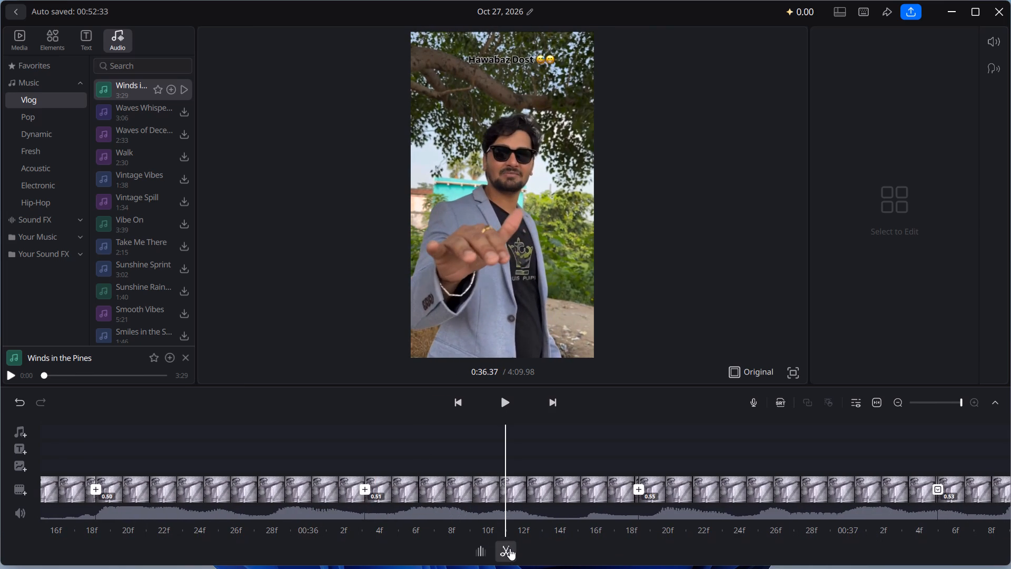
left_click(510, 548)
left_click(536, 501)
left_click(496, 503)
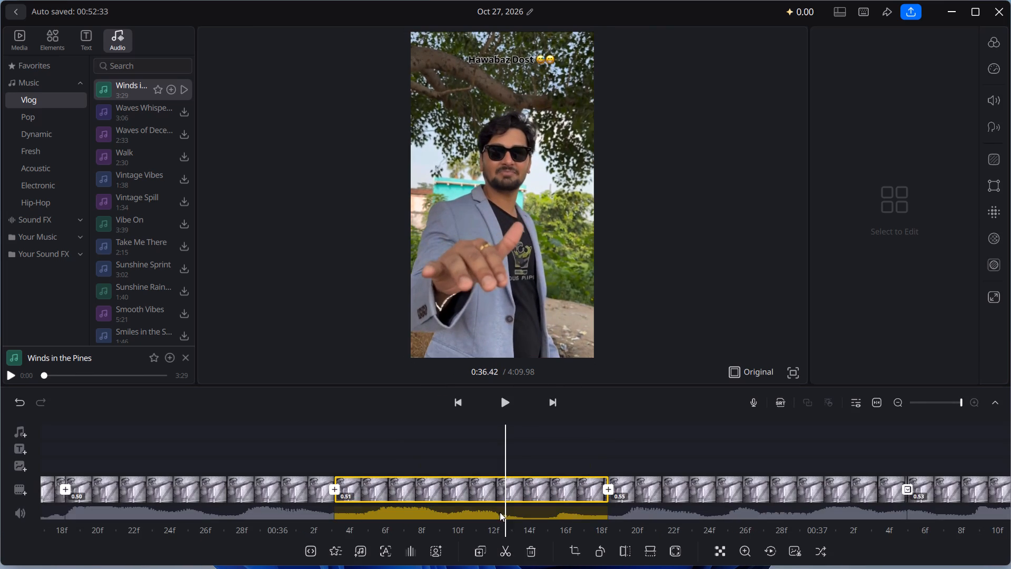
left_click(511, 555)
Split the video segment at about 44.90 s into pieces of 0.37 and 0.05.
left_click_drag(541, 501, 271, 487)
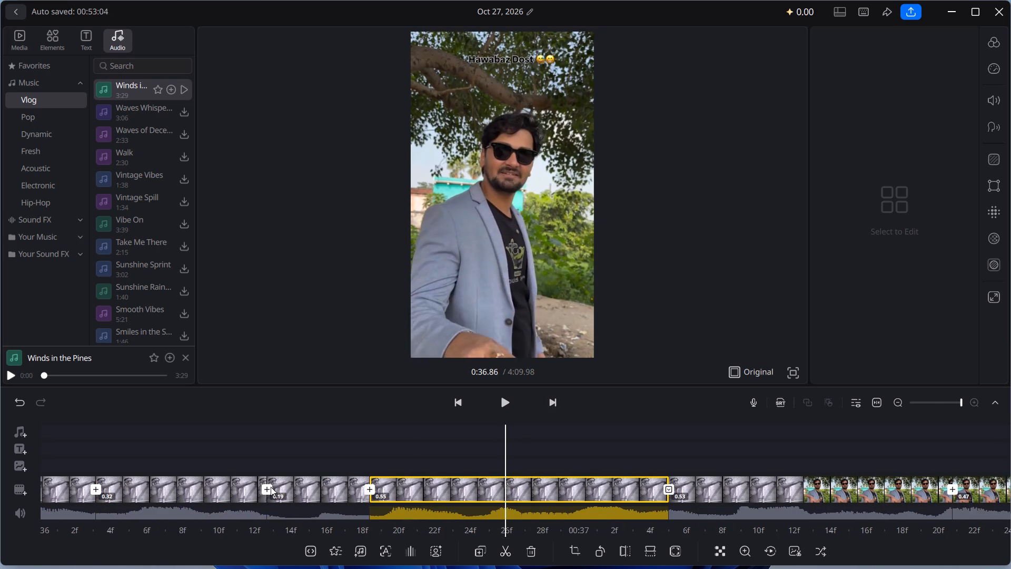
left_click_drag(499, 470, 391, 479)
left_click_drag(641, 478, 517, 483)
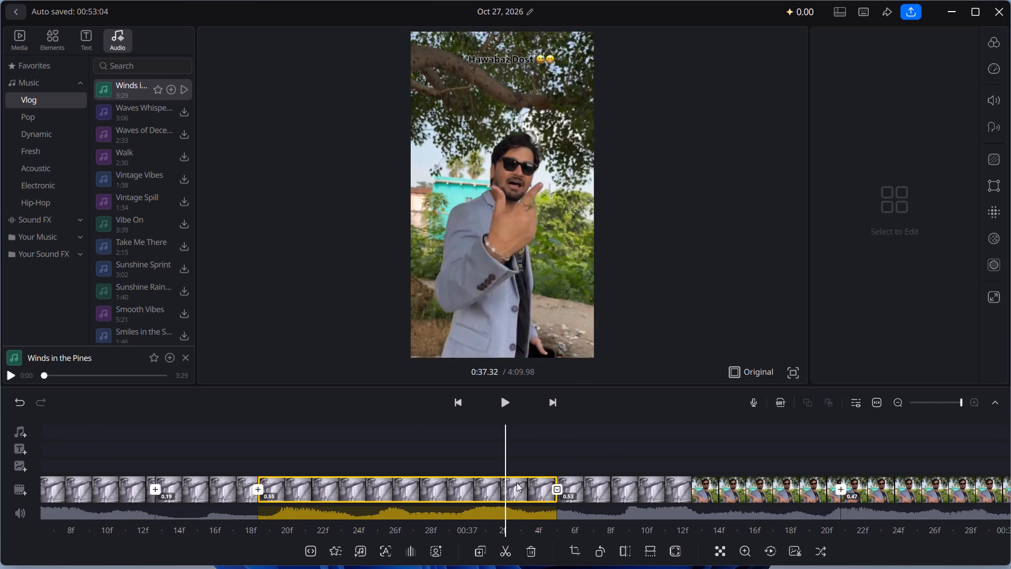
left_click_drag(517, 483, 370, 486)
left_click_drag(635, 480, 418, 489)
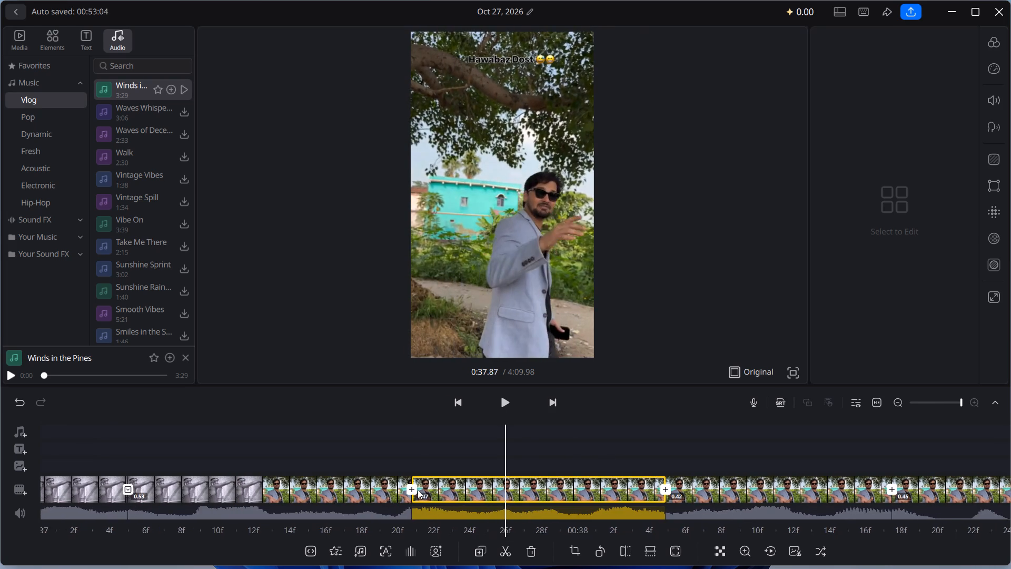
left_click_drag(479, 483, 368, 496)
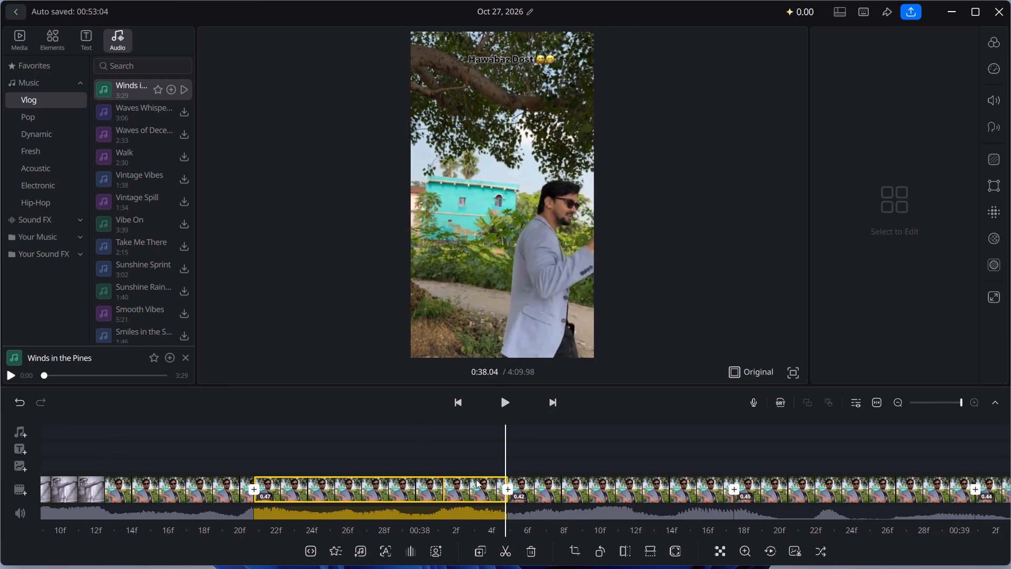
left_click_drag(566, 488, 444, 498)
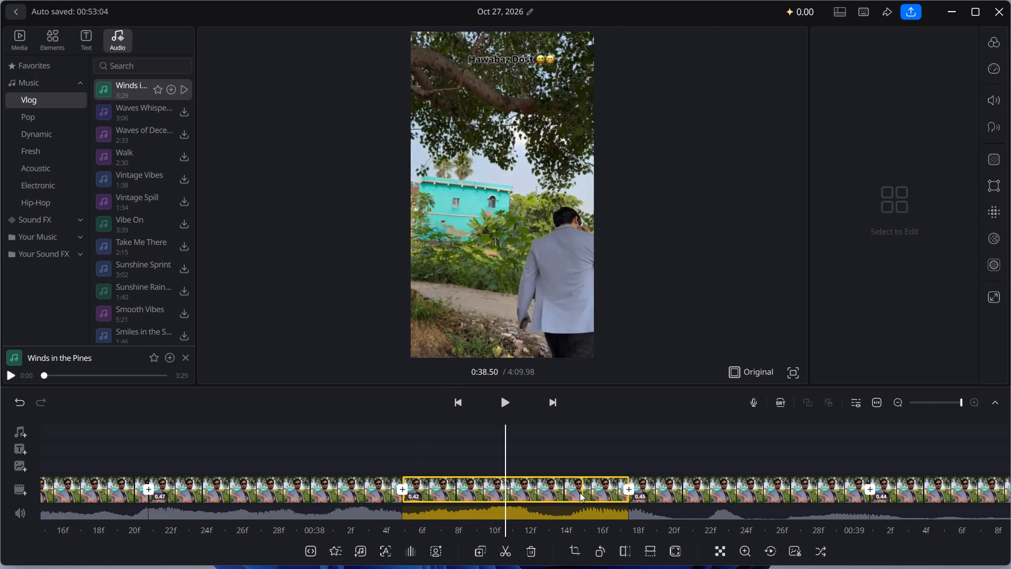
left_click_drag(576, 494, 409, 504)
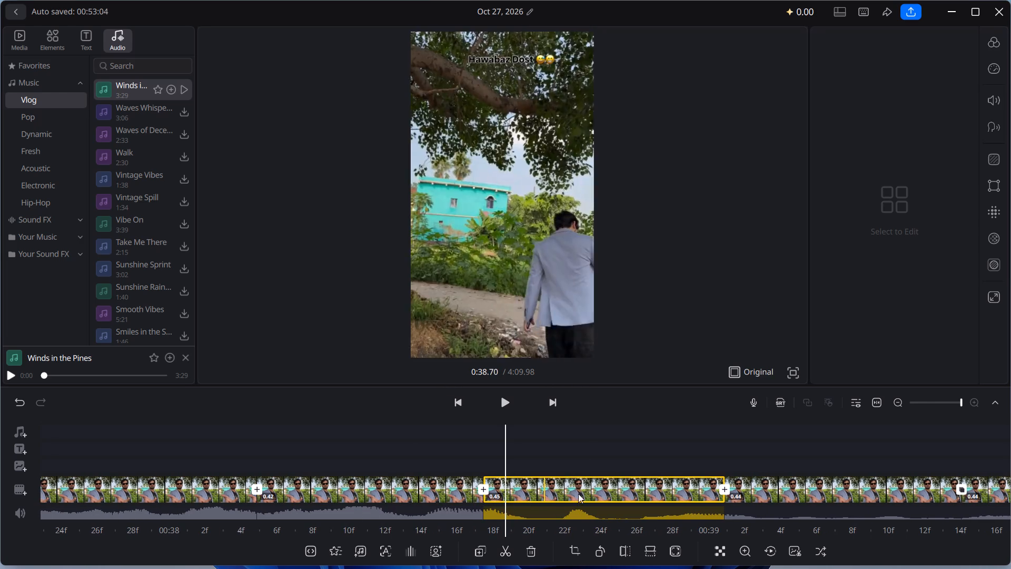
left_click_drag(673, 486, 376, 499)
left_click_drag(503, 487, 396, 490)
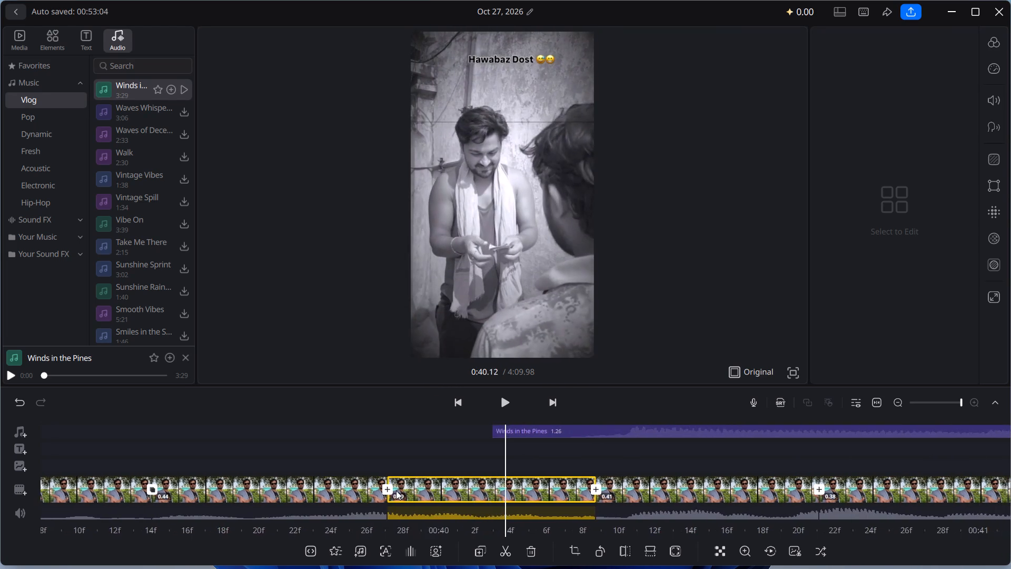
left_click_drag(396, 490, 375, 493)
left_click_drag(580, 490, 270, 504)
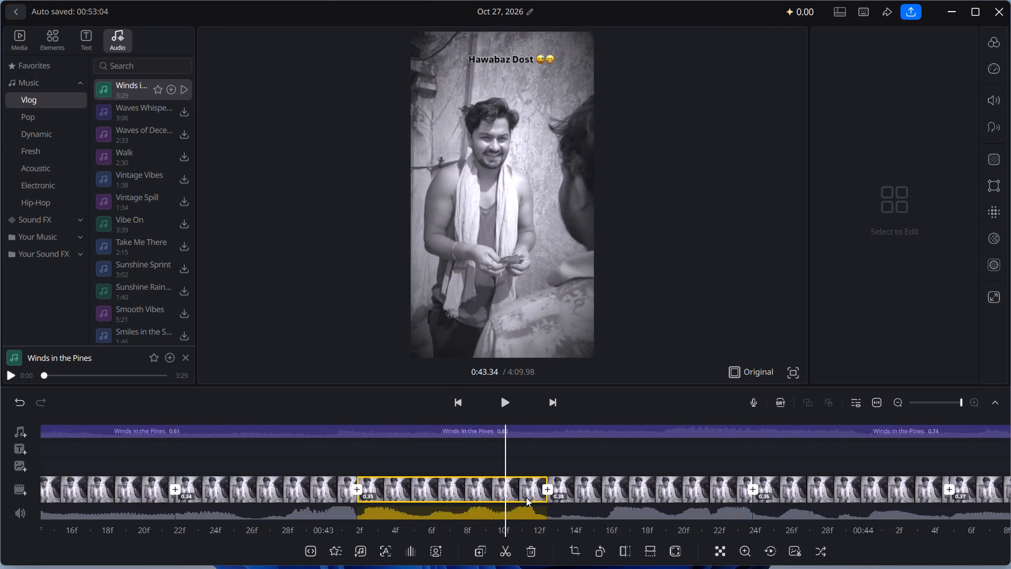
left_click(503, 548)
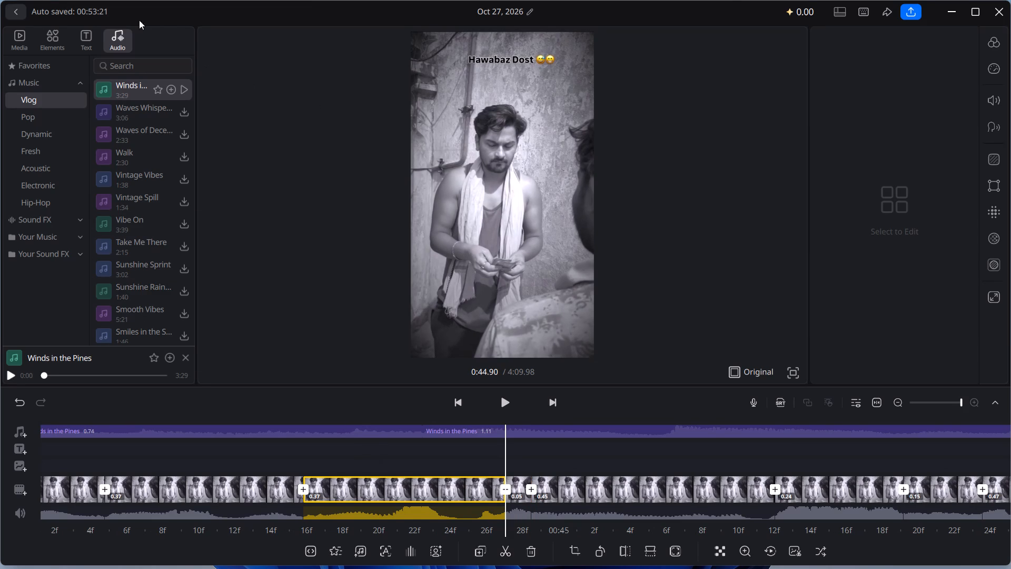
Look at the export settings and leave them without exporting.
left_click(911, 8)
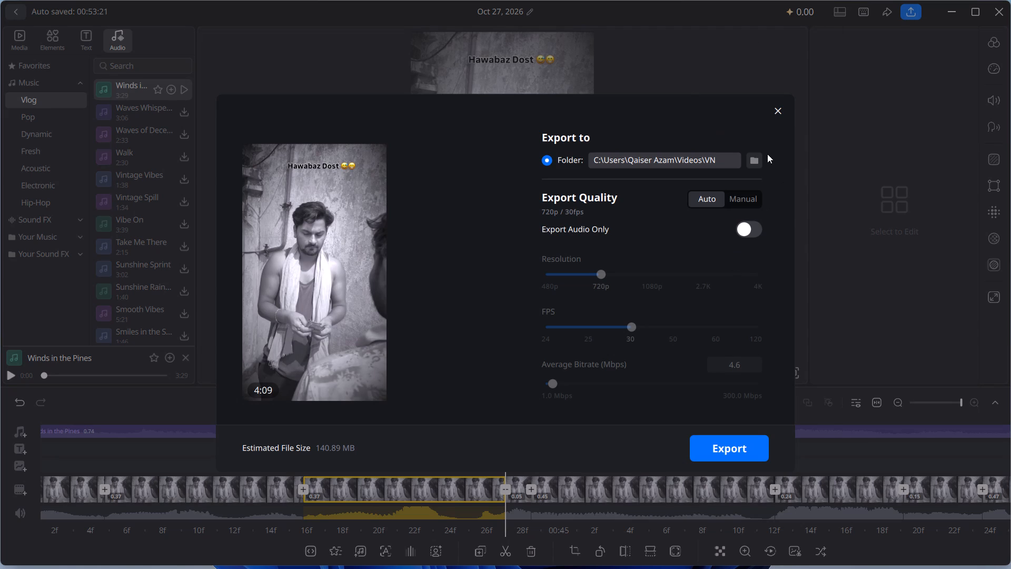
left_click(778, 104)
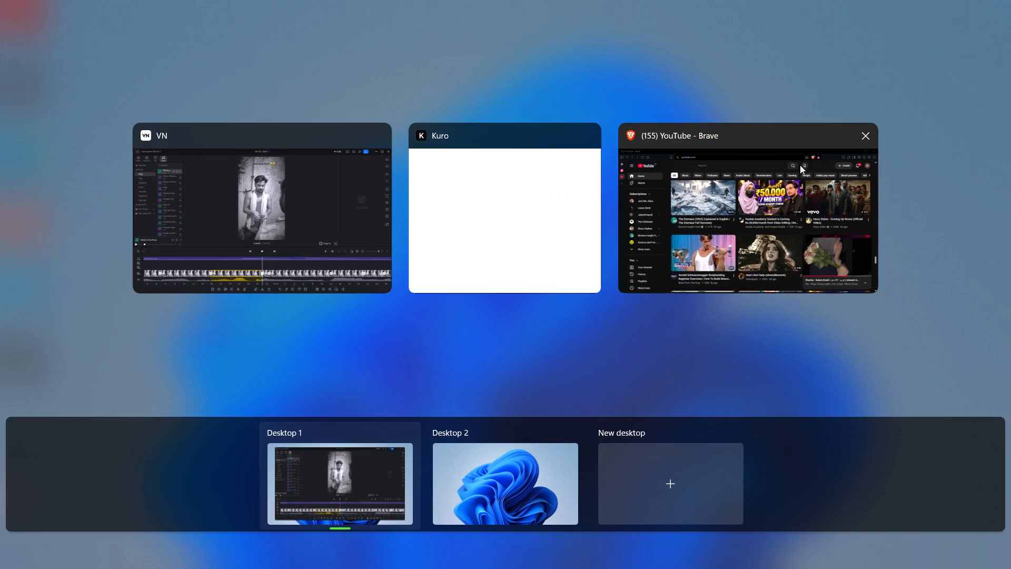
Switch to the Brave window and dismiss the YouTube miniplayer that is playing the Sherine song.
left_click(803, 199)
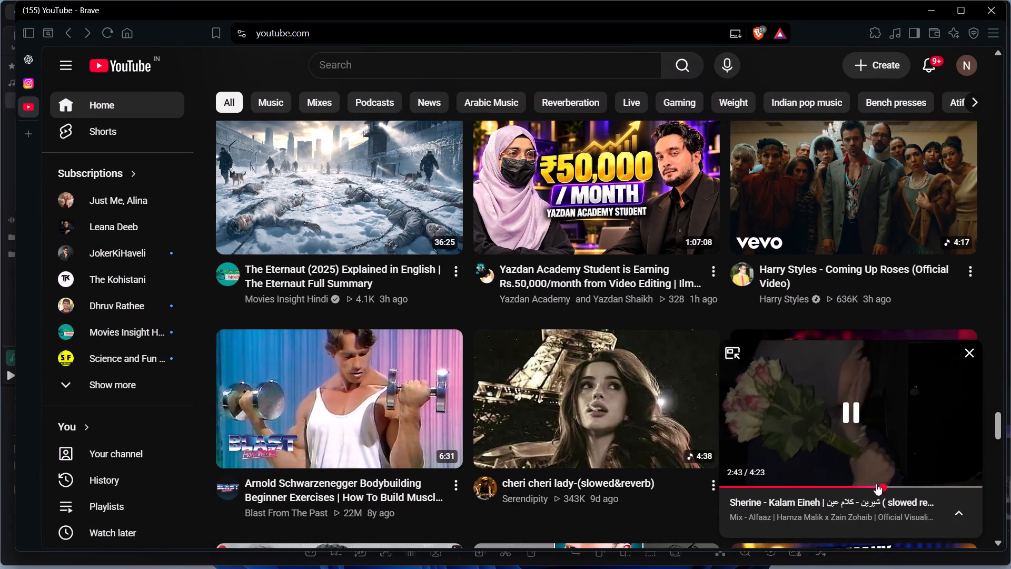
left_click_drag(879, 487, 922, 413)
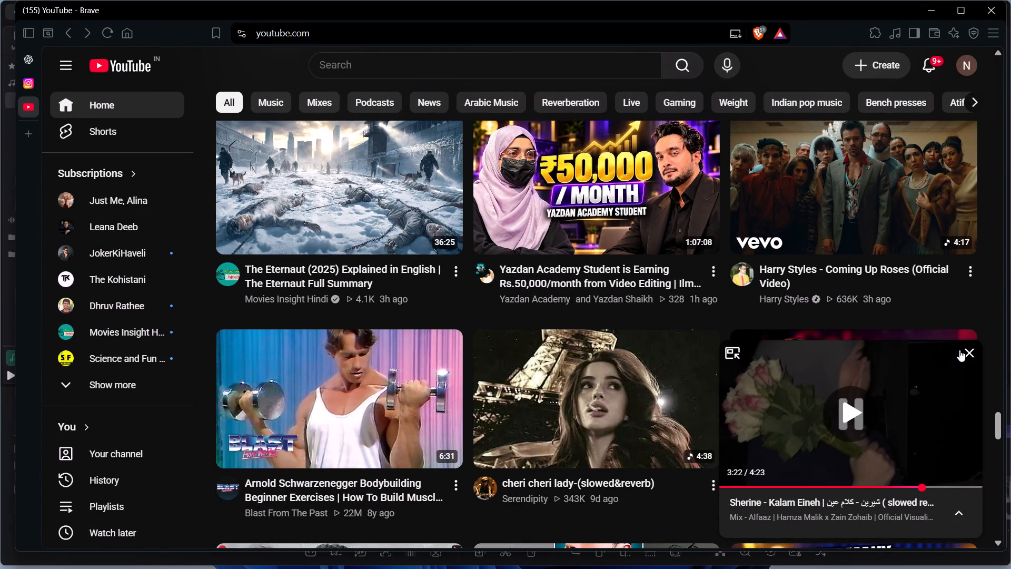
left_click(968, 351)
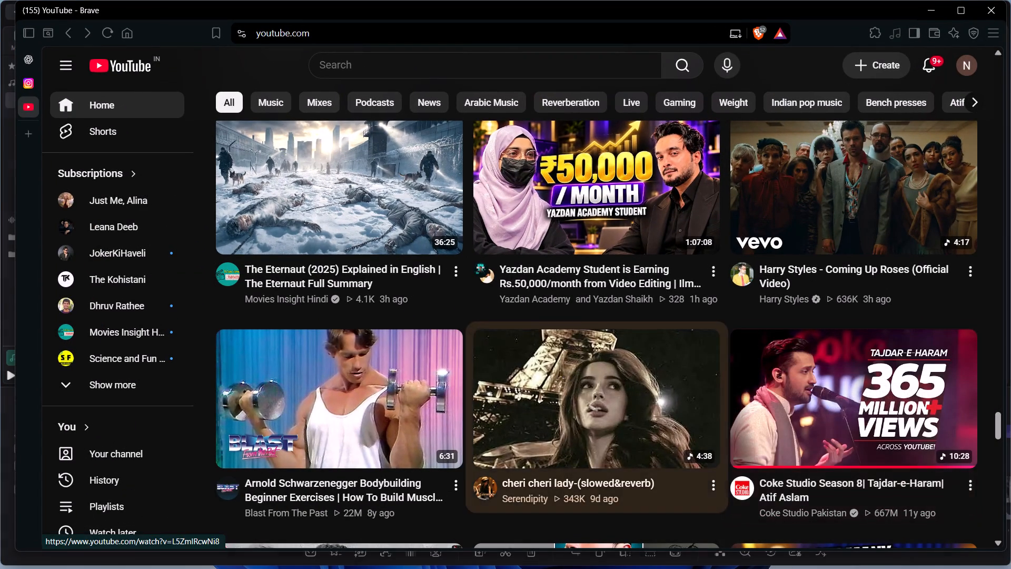
Return to the VN project and close the VN editor window.
left_click(564, 258)
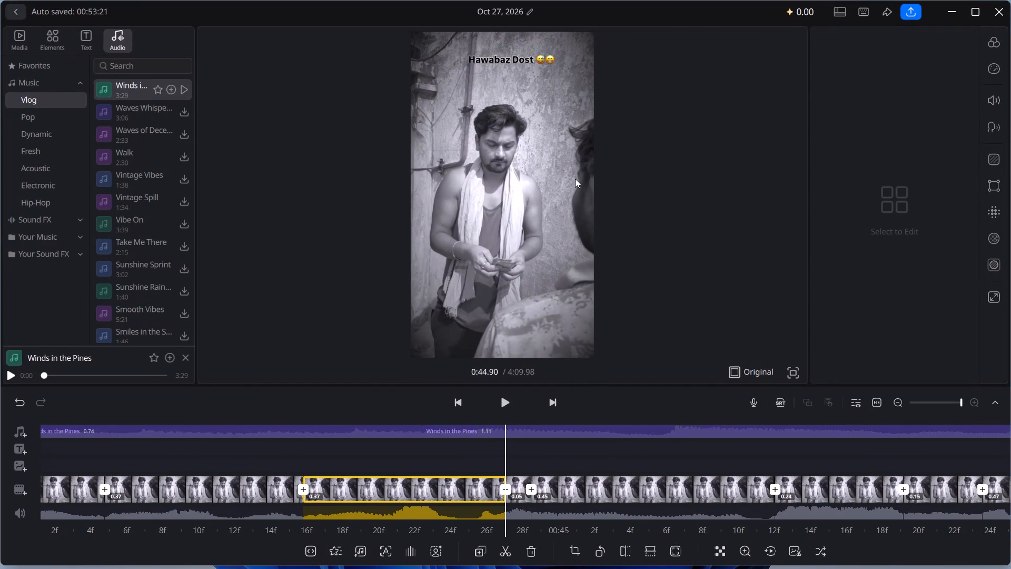
left_click(241, 181)
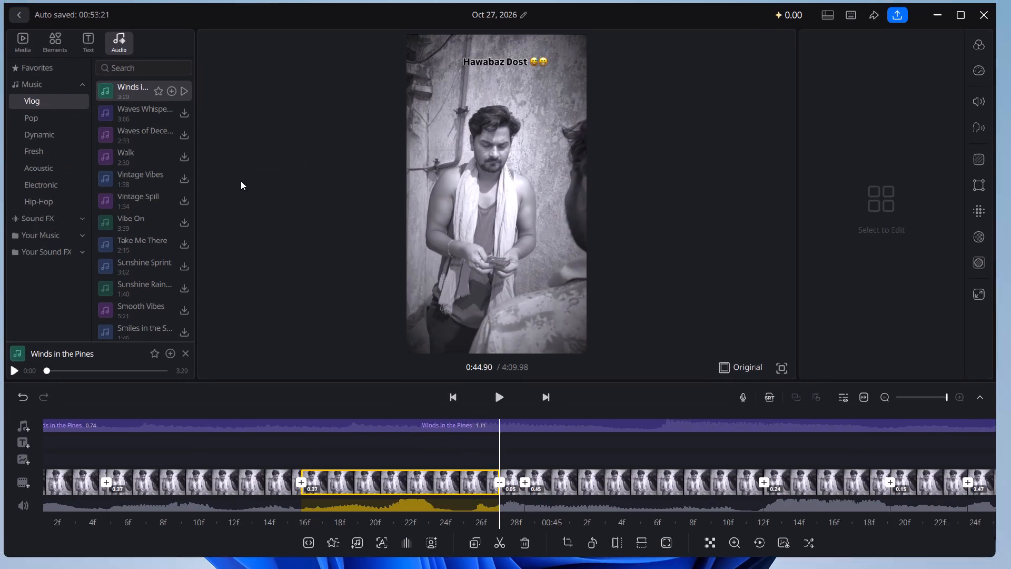
left_click(1010, 0)
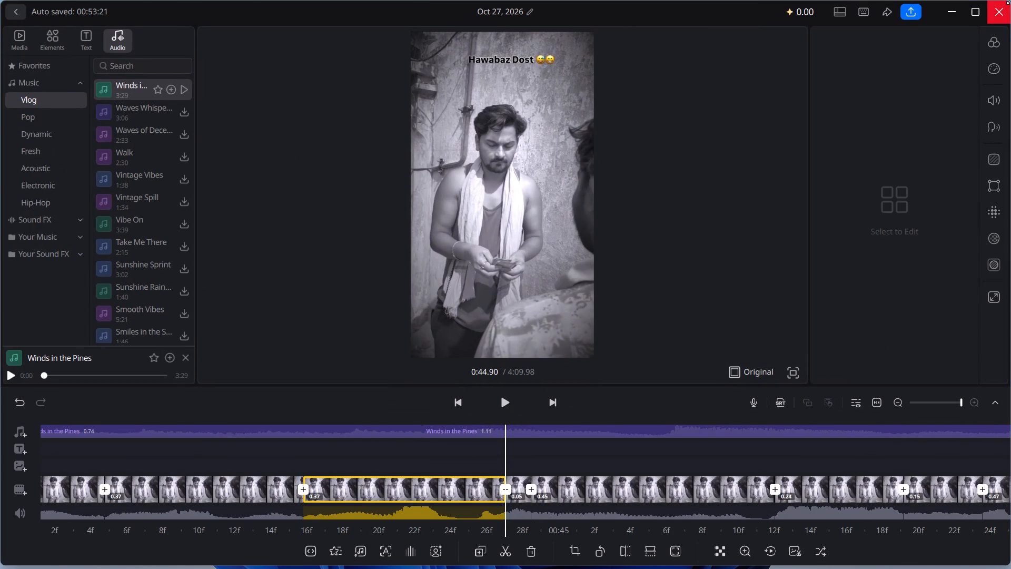
left_click(1008, 3)
left_click(996, 16)
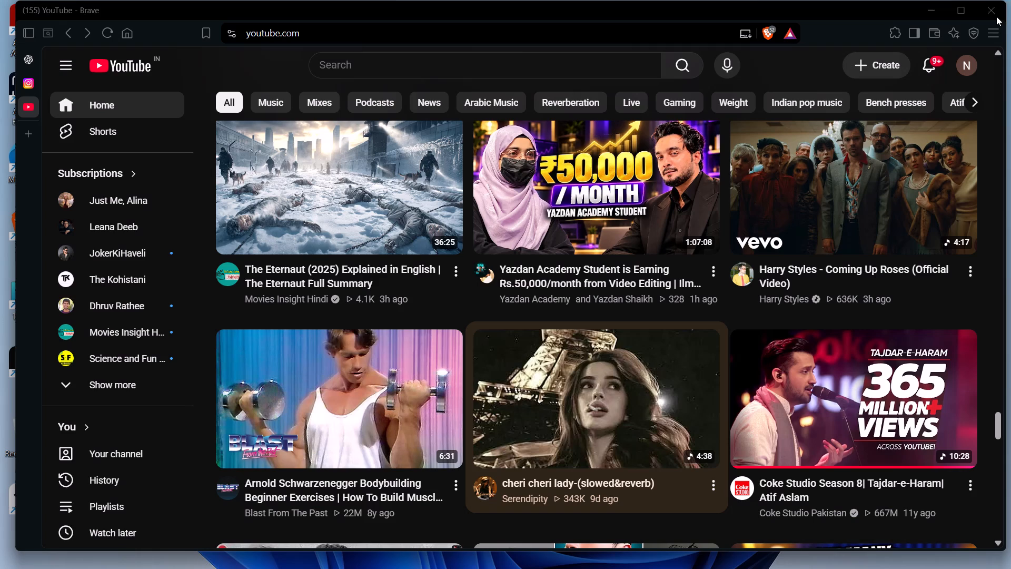